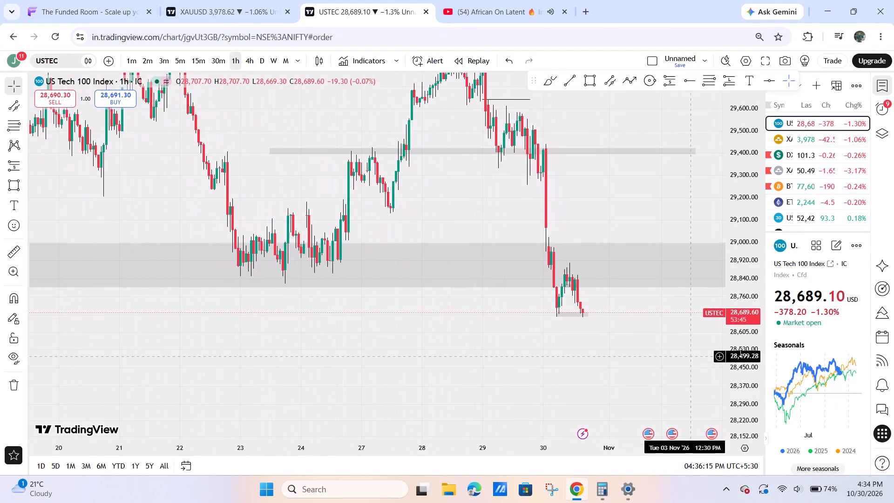
# Delete the large grey rectangle zone spanning about 28,802 to 29,000 on the USTEC chart.
pyautogui.moveTo(744, 355); pyautogui.dragTo(705, 129)
pyautogui.moveTo(651, 354); pyautogui.dragTo(594, 303)
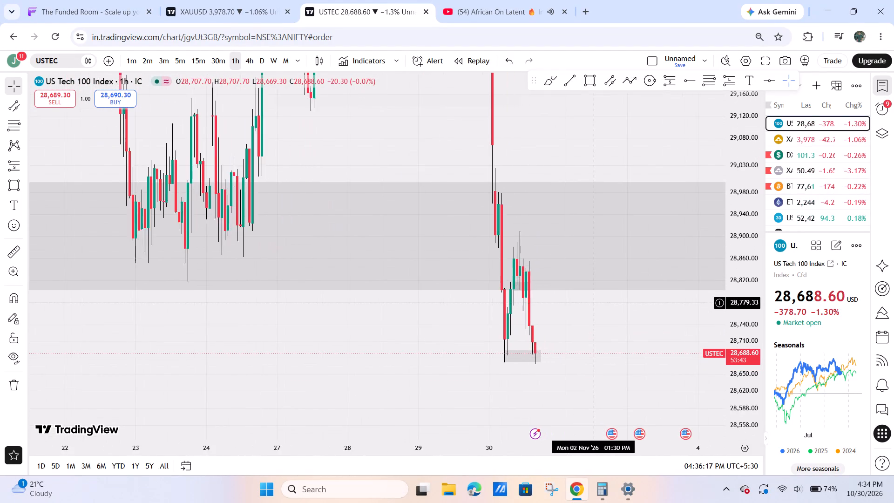
pyautogui.click(594, 292)
pyautogui.click(604, 102)
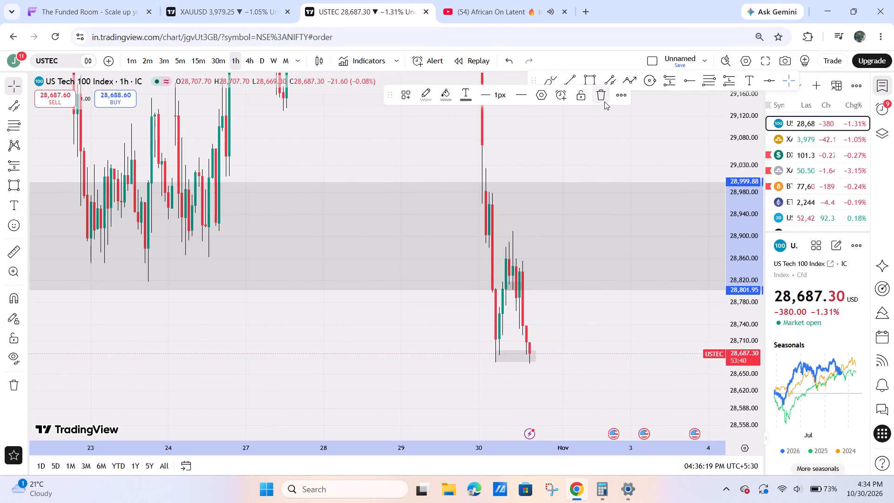
# Examine USTEC's recent price action around the small grey zones and switch the chart to the 30-minute timeframe.
pyautogui.moveTo(587, 372); pyautogui.dragTo(608, 502)
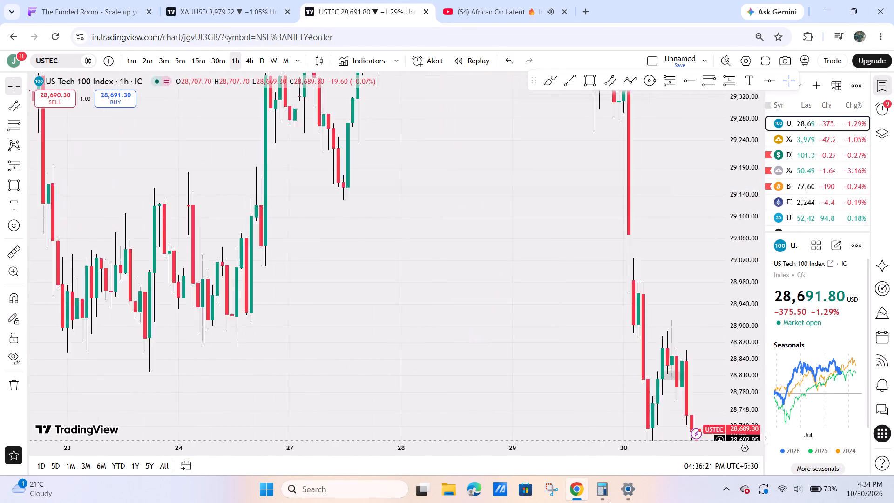
pyautogui.moveTo(608, 502); pyautogui.dragTo(545, 496)
pyautogui.moveTo(460, 282); pyautogui.dragTo(540, 55)
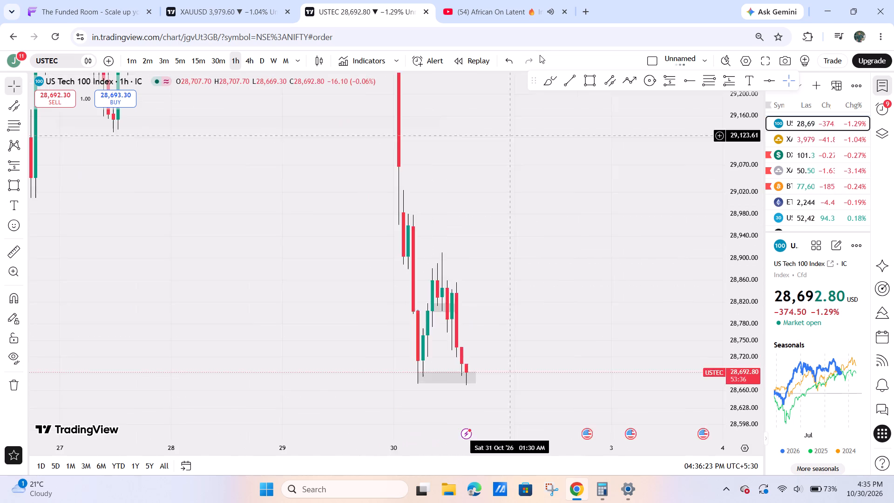
pyautogui.moveTo(540, 55); pyautogui.dragTo(545, 39)
pyautogui.moveTo(745, 163); pyautogui.dragTo(696, 317)
pyautogui.moveTo(644, 306); pyautogui.dragTo(578, 315)
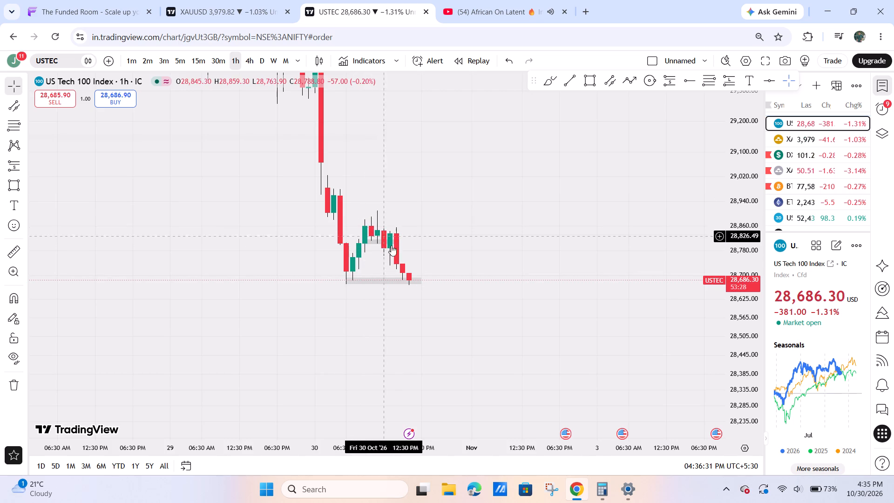
pyautogui.moveTo(440, 202); pyautogui.dragTo(521, 284)
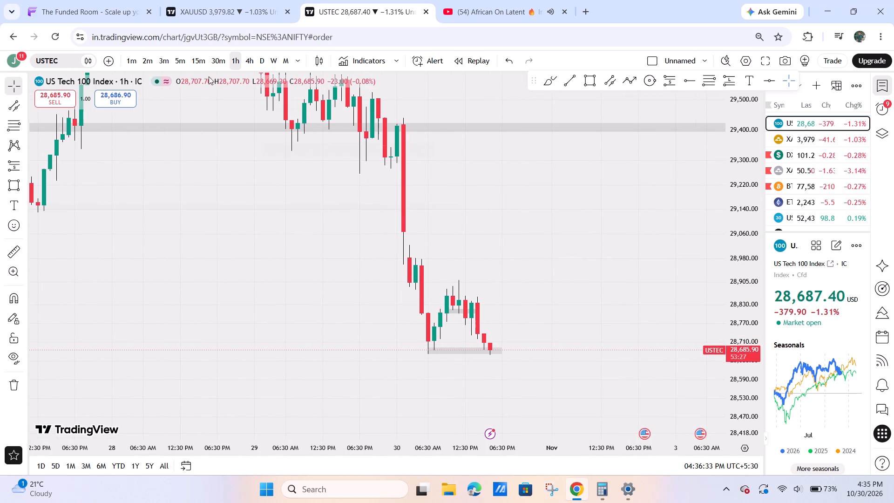
pyautogui.click(231, 56)
pyautogui.click(215, 56)
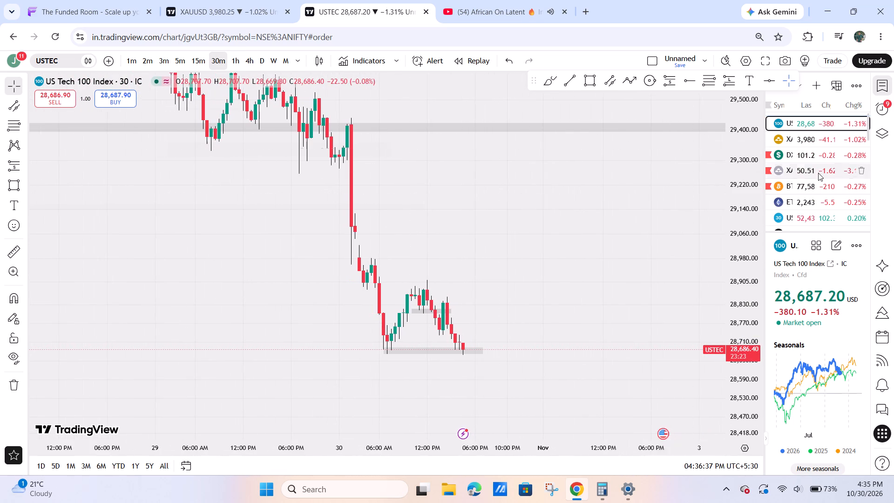
# Close the YouTube browser tab.
pyautogui.click(565, 8)
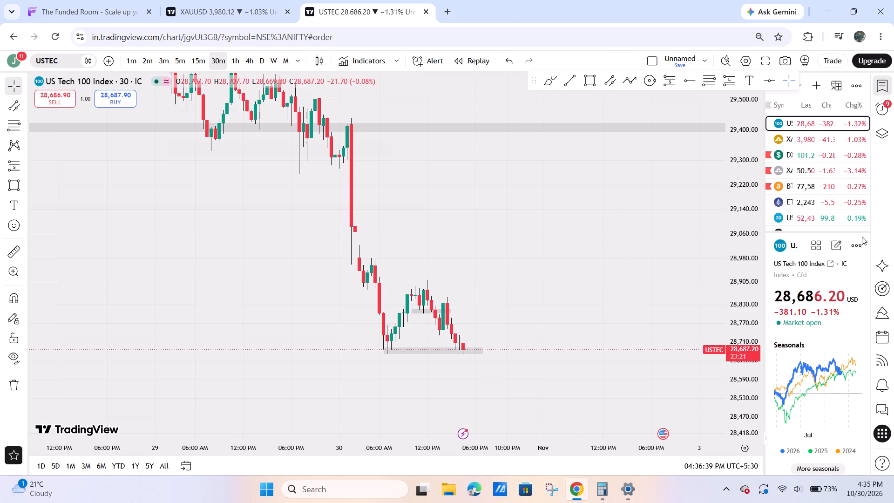
# Switch the chart to XAUUSD and examine its latest 30-minute price action around the grey zones.
pyautogui.click(812, 142)
pyautogui.moveTo(626, 269); pyautogui.dragTo(619, 204)
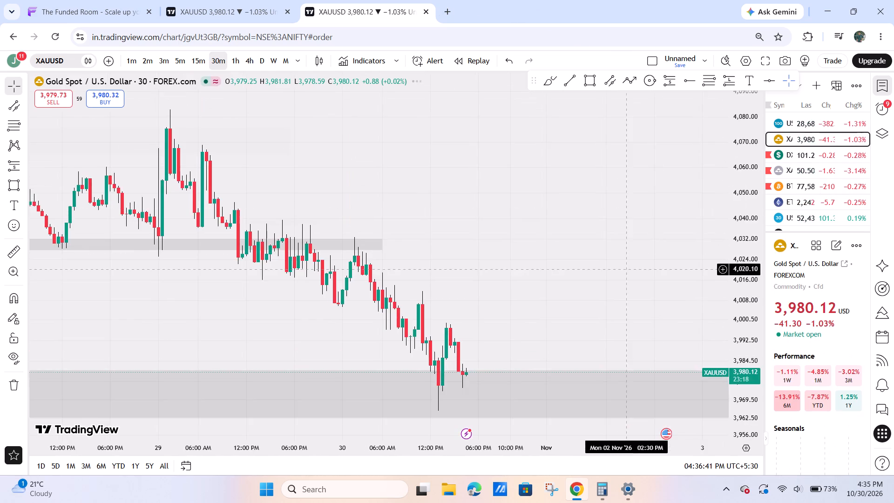
pyautogui.moveTo(619, 204); pyautogui.dragTo(638, 150)
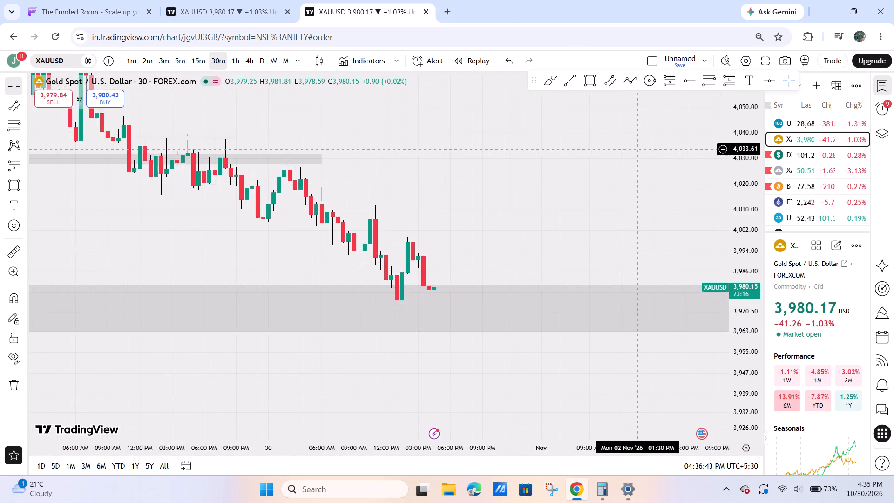
pyautogui.moveTo(441, 206); pyautogui.dragTo(470, 236)
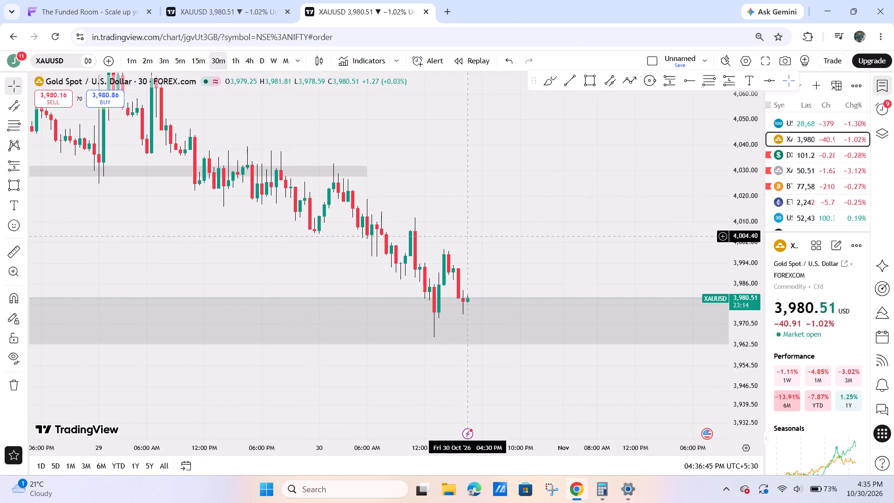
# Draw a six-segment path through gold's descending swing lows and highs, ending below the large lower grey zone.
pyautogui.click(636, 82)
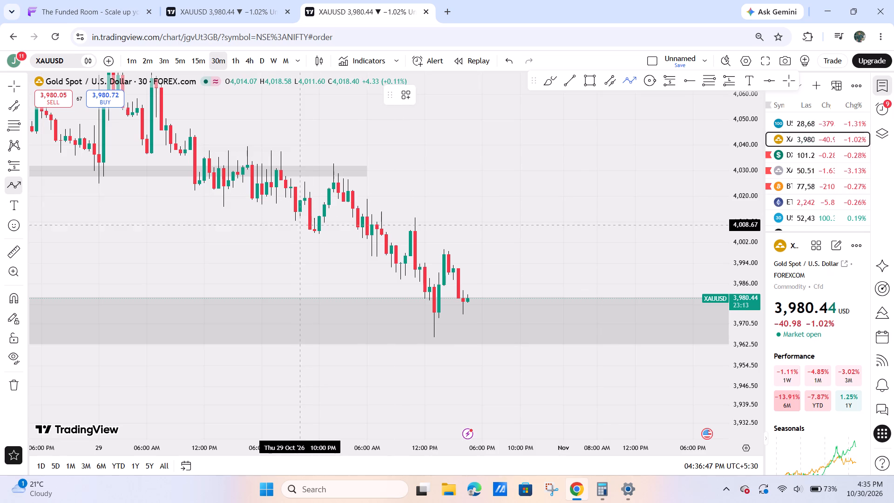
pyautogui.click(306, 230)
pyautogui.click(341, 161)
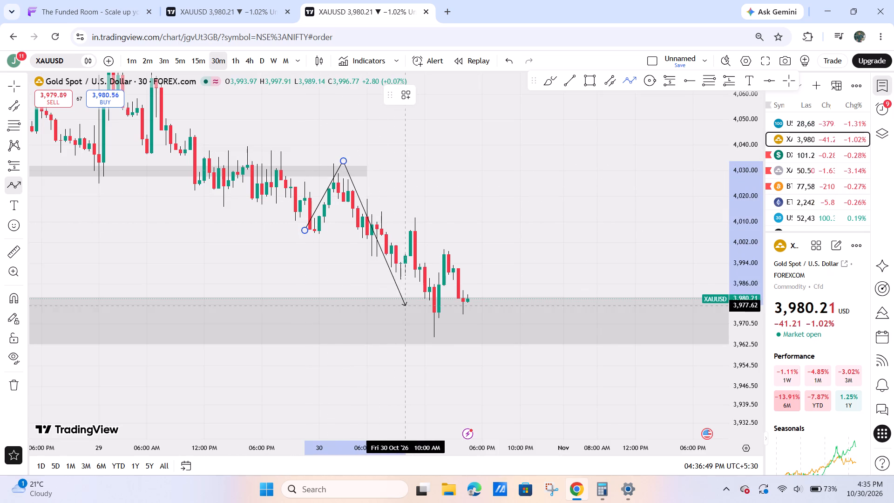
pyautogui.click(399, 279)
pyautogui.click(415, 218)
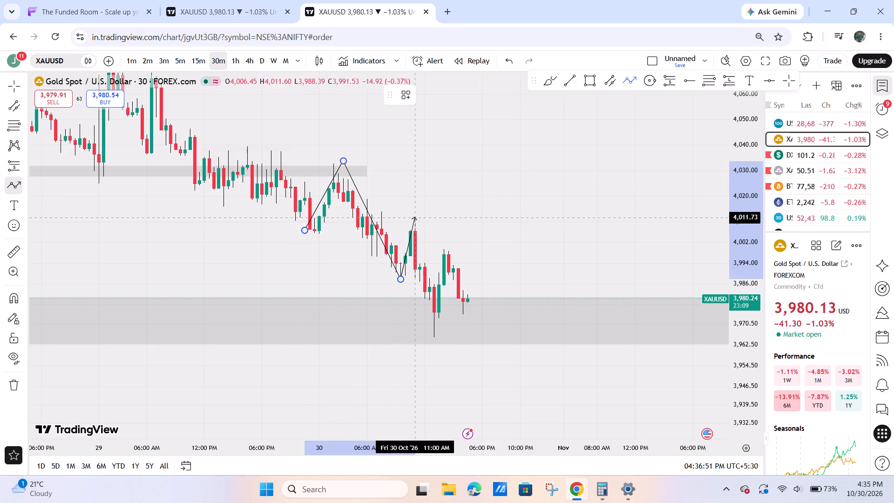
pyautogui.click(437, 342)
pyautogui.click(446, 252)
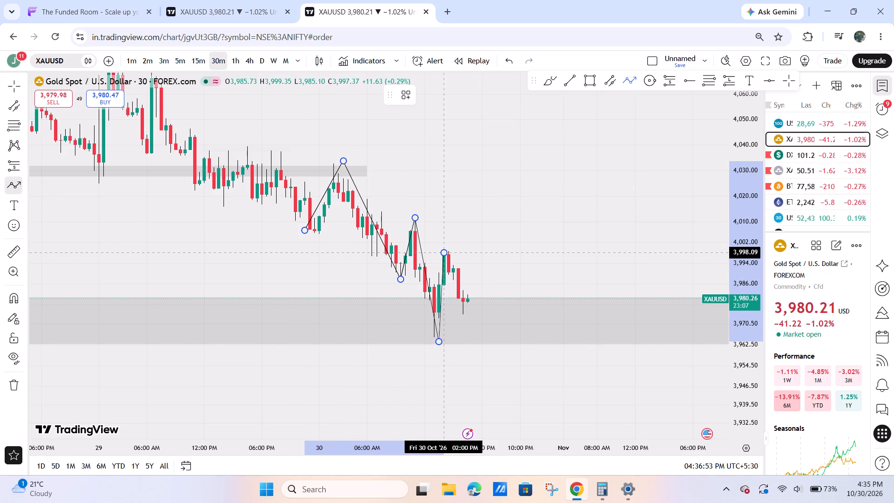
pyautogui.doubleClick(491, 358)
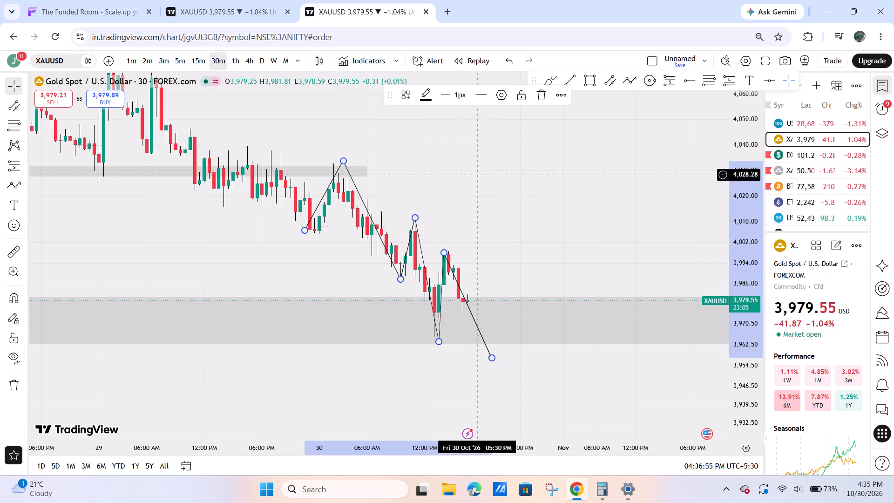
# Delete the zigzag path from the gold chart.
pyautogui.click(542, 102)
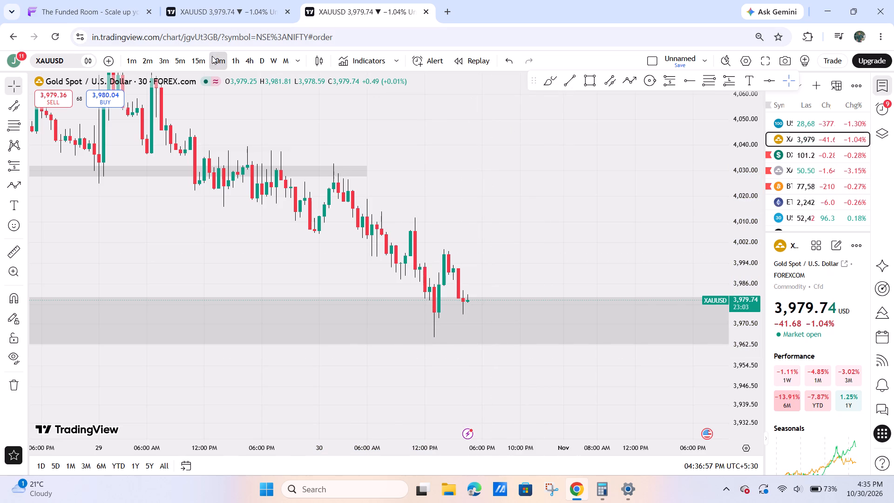
# Switch the gold chart to the 15-minute timeframe and examine the latest candles at the large grey zone.
pyautogui.click(202, 57)
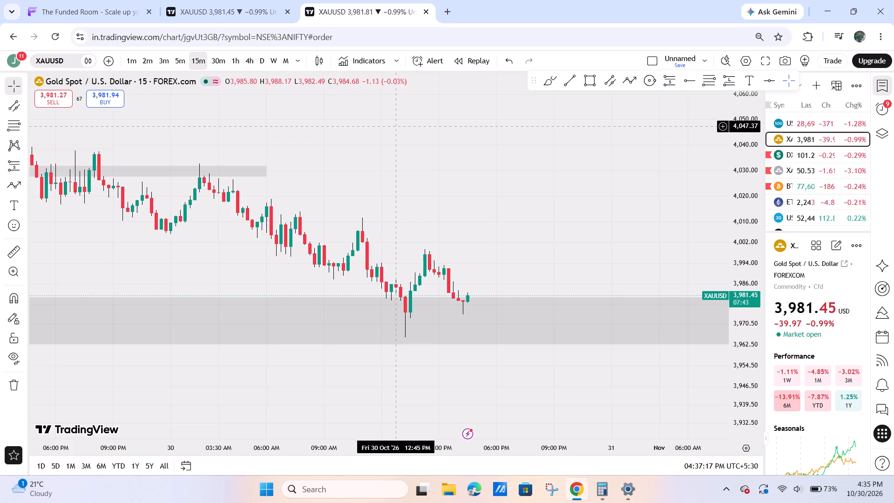
pyautogui.moveTo(749, 340); pyautogui.dragTo(735, 195)
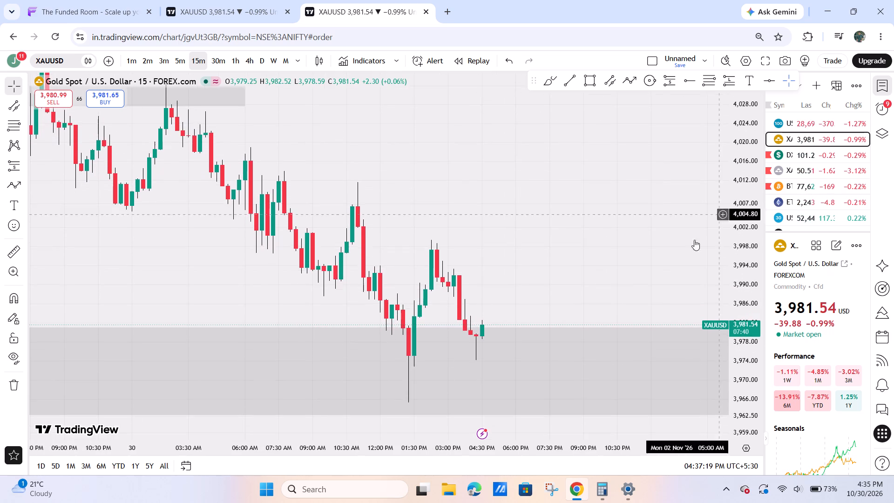
pyautogui.moveTo(600, 250); pyautogui.dragTo(514, 188)
pyautogui.moveTo(433, 172); pyautogui.dragTo(383, 194)
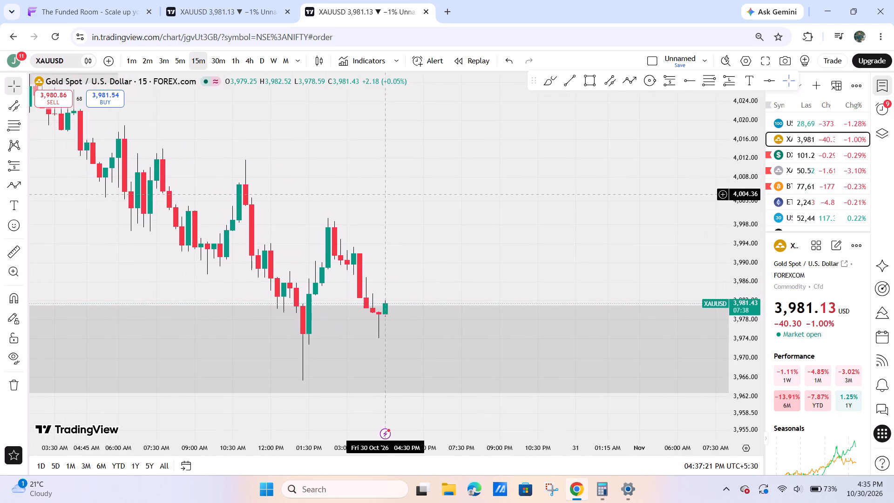
pyautogui.moveTo(383, 194); pyautogui.dragTo(383, 194)
# Return the gold chart to the 30-minute timeframe and examine the downtrend between the two grey zones.
pyautogui.click(218, 61)
pyautogui.moveTo(354, 156); pyautogui.dragTo(424, 174)
pyautogui.moveTo(424, 174); pyautogui.dragTo(473, 211)
pyautogui.moveTo(482, 217); pyautogui.dragTo(490, 221)
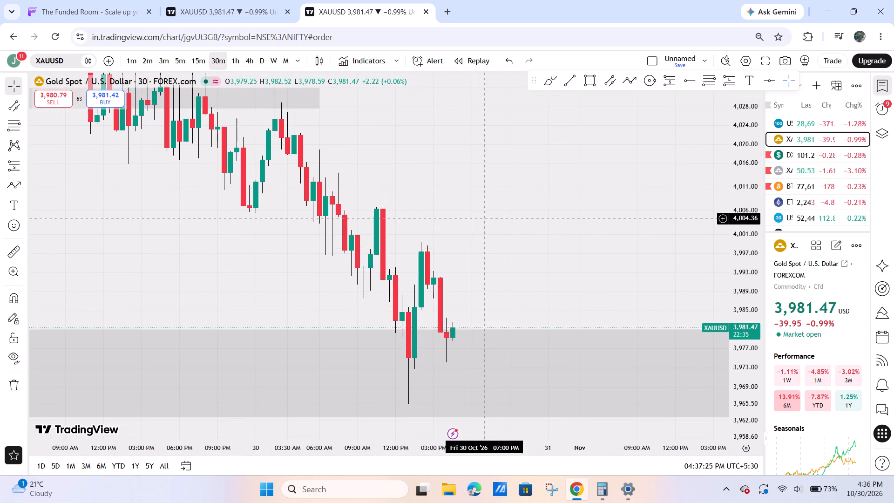
pyautogui.moveTo(490, 221); pyautogui.dragTo(533, 245)
pyautogui.moveTo(533, 247); pyautogui.dragTo(567, 258)
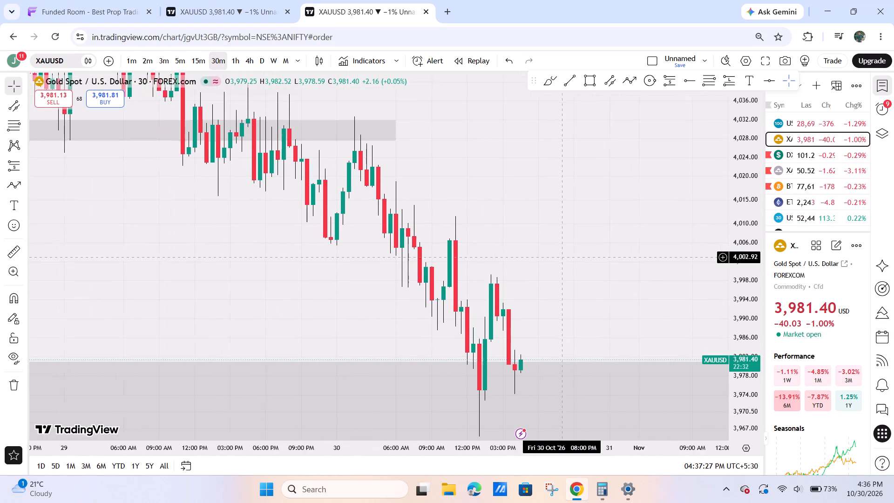
pyautogui.moveTo(567, 258); pyautogui.dragTo(569, 259)
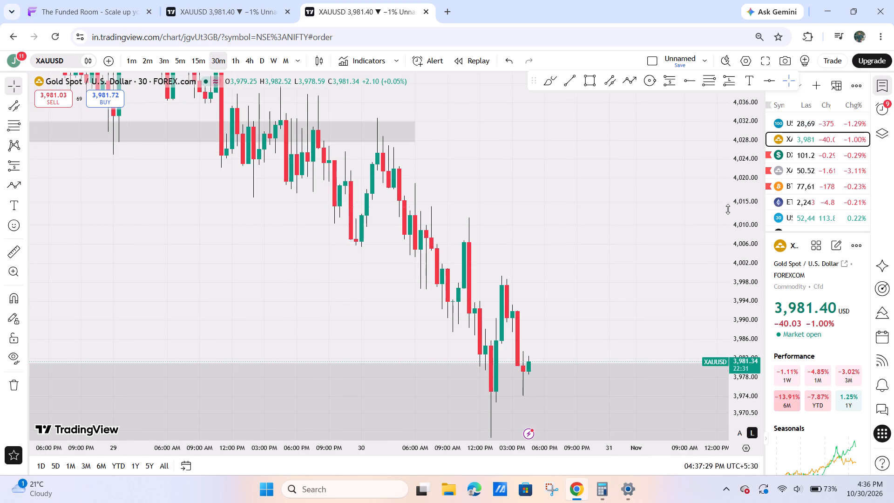
pyautogui.moveTo(738, 181); pyautogui.dragTo(726, 245)
# Switch the chart to USTEC and examine the latest 30-minute candles around the two small grey zones.
pyautogui.click(789, 123)
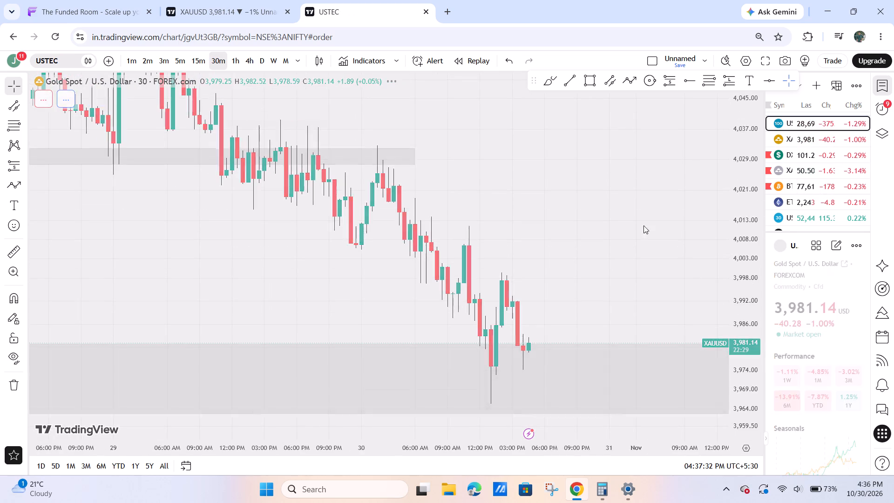
pyautogui.moveTo(617, 235); pyautogui.dragTo(555, 208)
pyautogui.moveTo(472, 268); pyautogui.dragTo(502, 133)
pyautogui.moveTo(760, 402); pyautogui.dragTo(750, 106)
pyautogui.moveTo(616, 196); pyautogui.dragTo(488, 213)
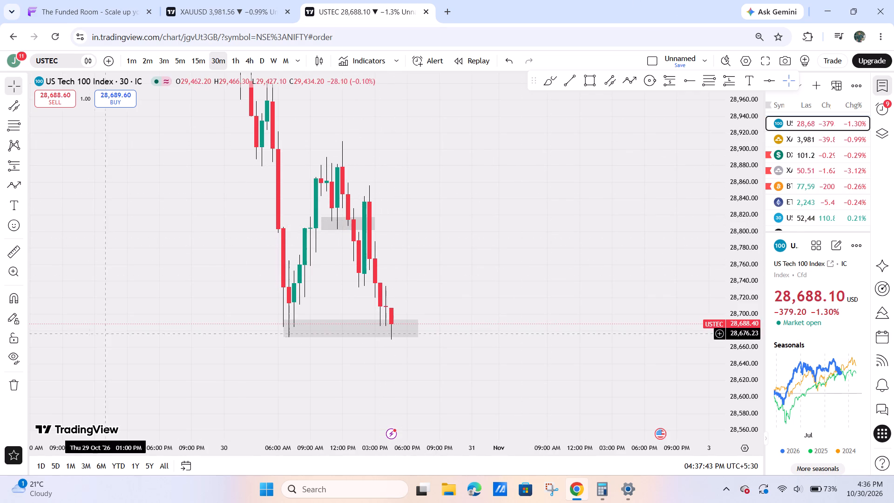
# Measure the USTEC drop from the last swing high near 28,851 to the low near 28,670.
pyautogui.click(13, 247)
pyautogui.click(373, 190)
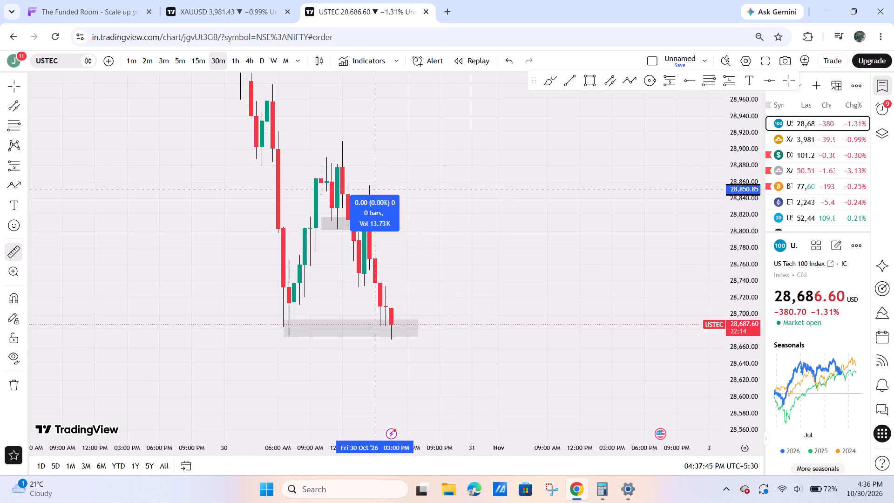
pyautogui.click(430, 339)
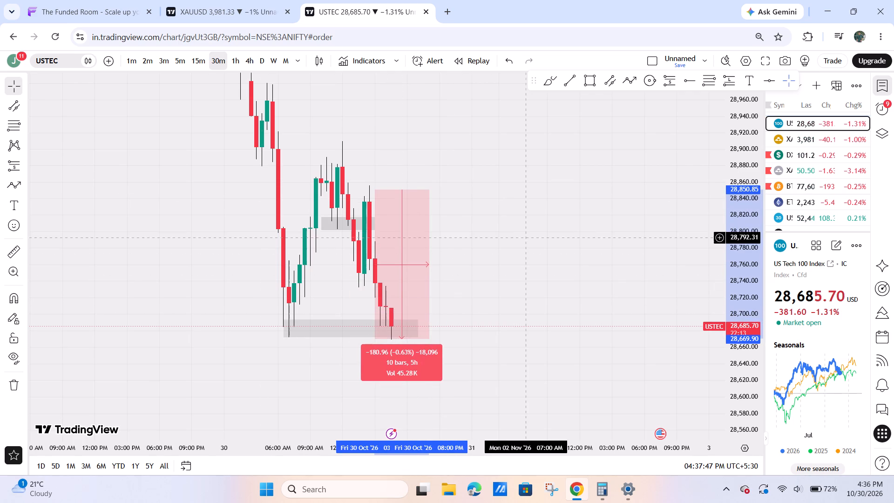
pyautogui.click(528, 239)
# On USTEC's 15-minute chart, draw a Fibonacci retracement from the 28,670.53 low to the 28,910.15 high.
pyautogui.click(191, 65)
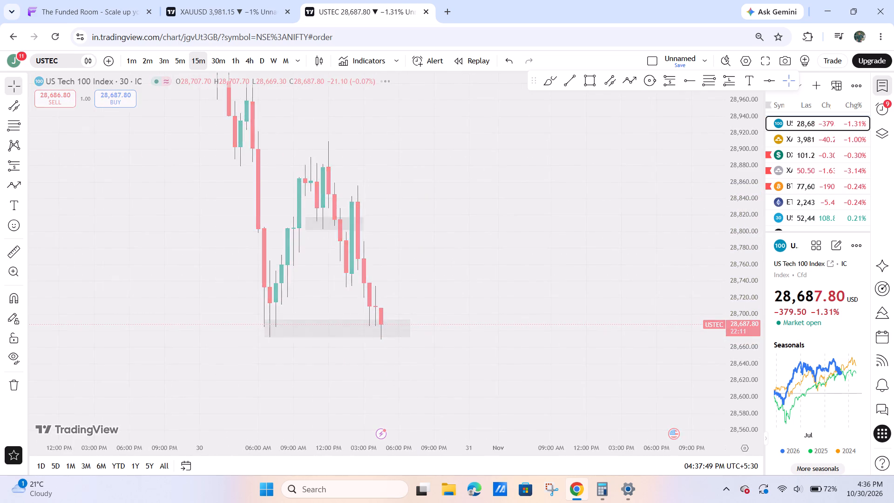
pyautogui.moveTo(507, 203); pyautogui.dragTo(611, 198)
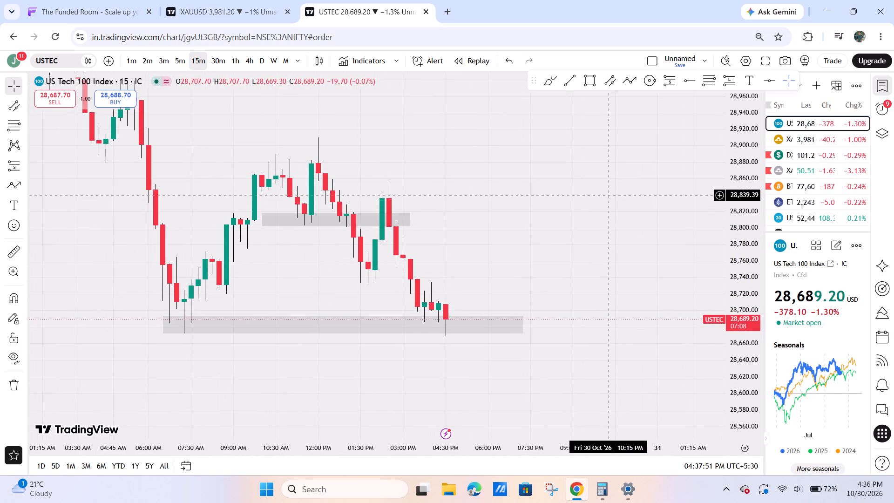
pyautogui.moveTo(287, 273); pyautogui.dragTo(302, 291)
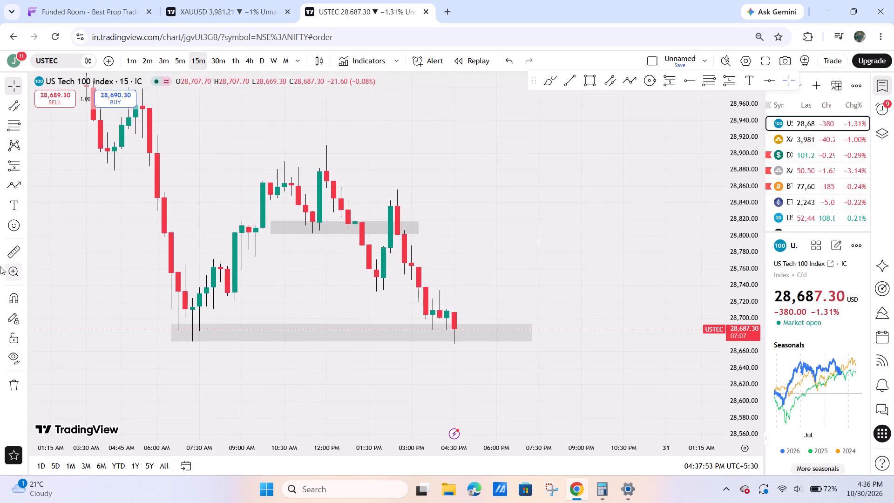
pyautogui.click(11, 122)
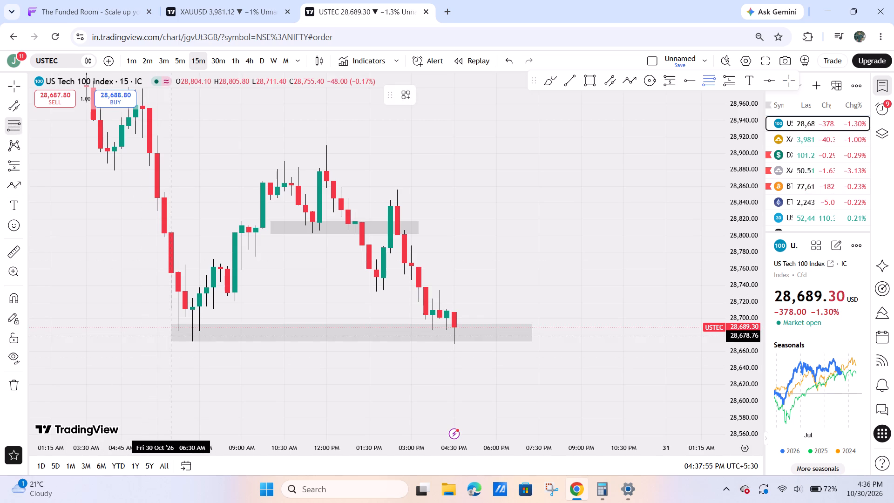
pyautogui.click(169, 343)
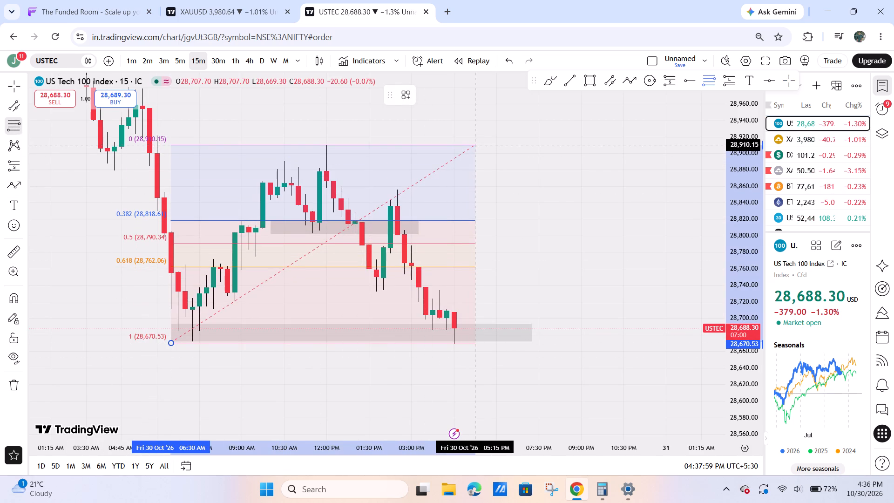
pyautogui.click(477, 145)
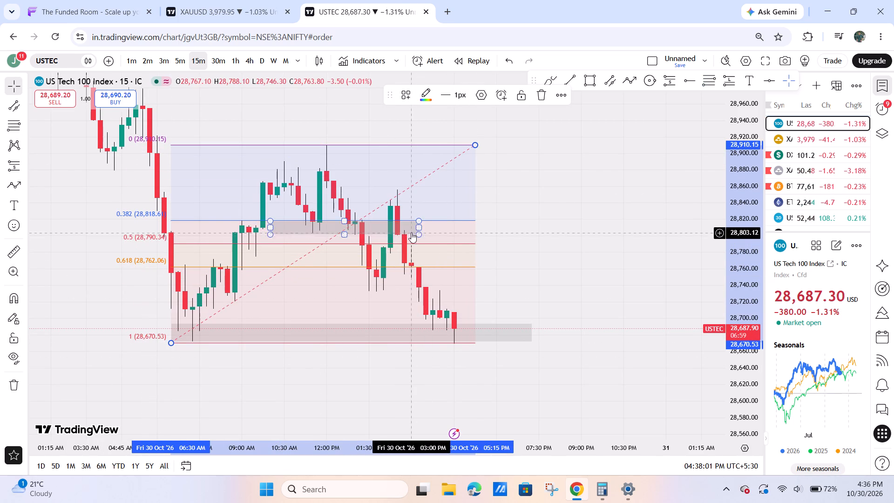
# Move the upper small grey rectangle between the 0.5 and 0.618 Fibonacci levels, starting at 06:30 AM on 30 Oct.
pyautogui.click(411, 232)
pyautogui.moveTo(412, 230); pyautogui.dragTo(414, 252)
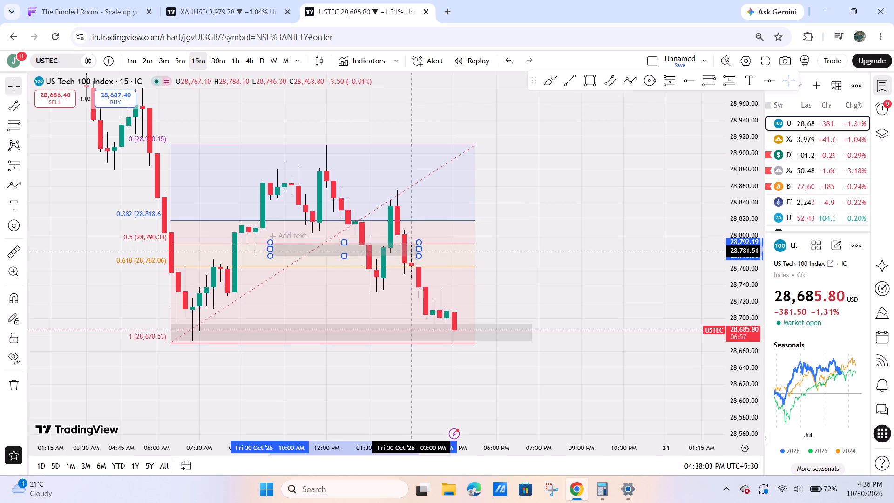
pyautogui.moveTo(414, 252); pyautogui.dragTo(315, 255)
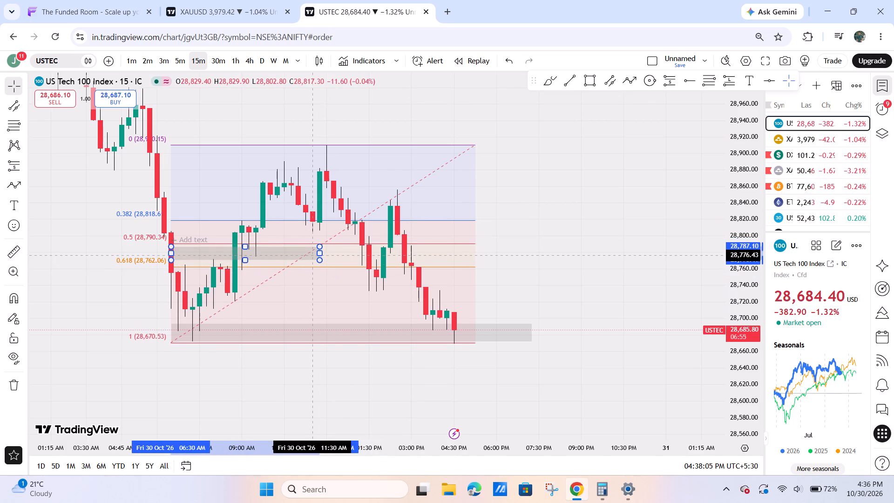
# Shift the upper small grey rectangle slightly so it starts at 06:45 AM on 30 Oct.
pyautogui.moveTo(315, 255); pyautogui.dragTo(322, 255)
# On The Funded Room's 1-hour USTECH100 chart, draw a Fibonacci retracement from the 28,691.19 low at 06:30 to 28,929.72 at 16:30.
pyautogui.click(126, 0)
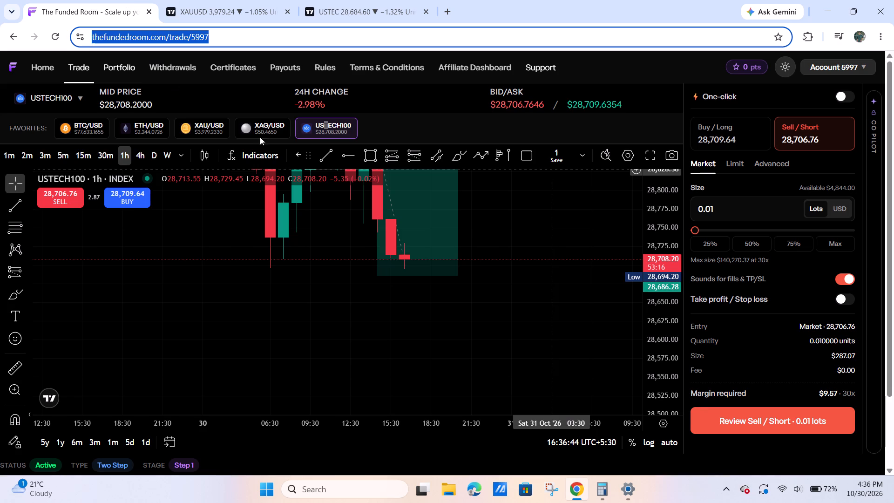
pyautogui.moveTo(514, 219); pyautogui.dragTo(474, 355)
pyautogui.click(11, 224)
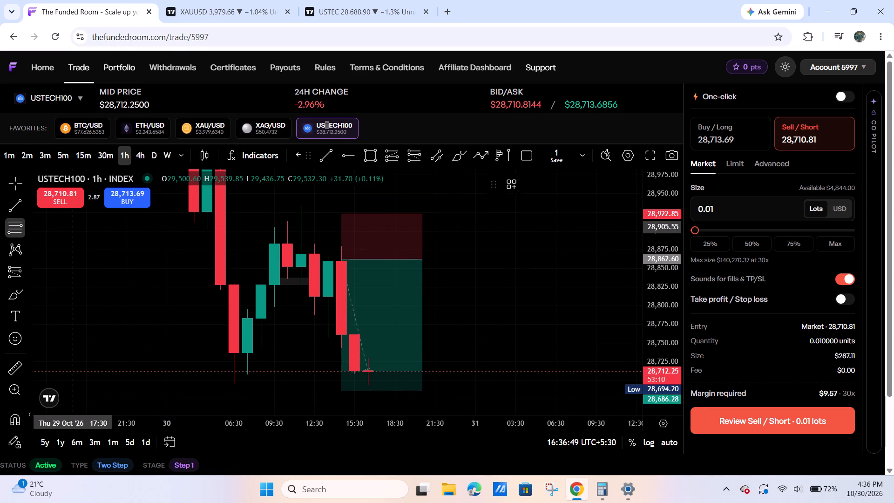
pyautogui.click(230, 387)
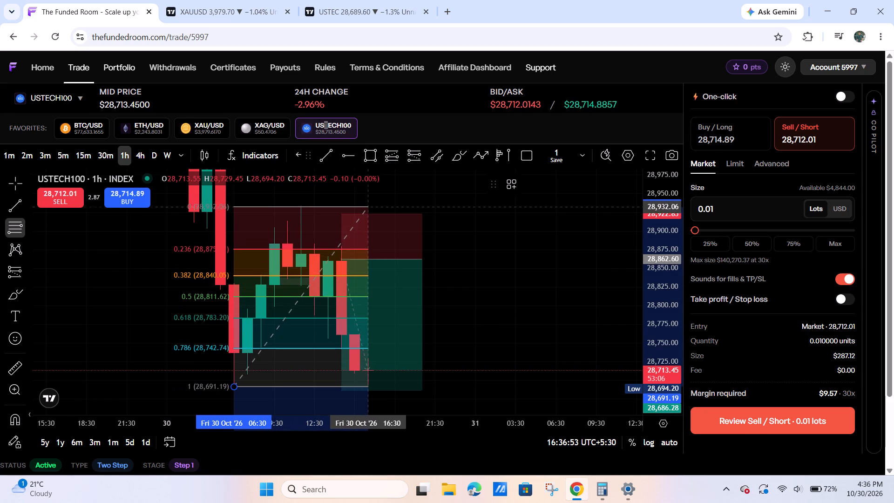
pyautogui.click(370, 209)
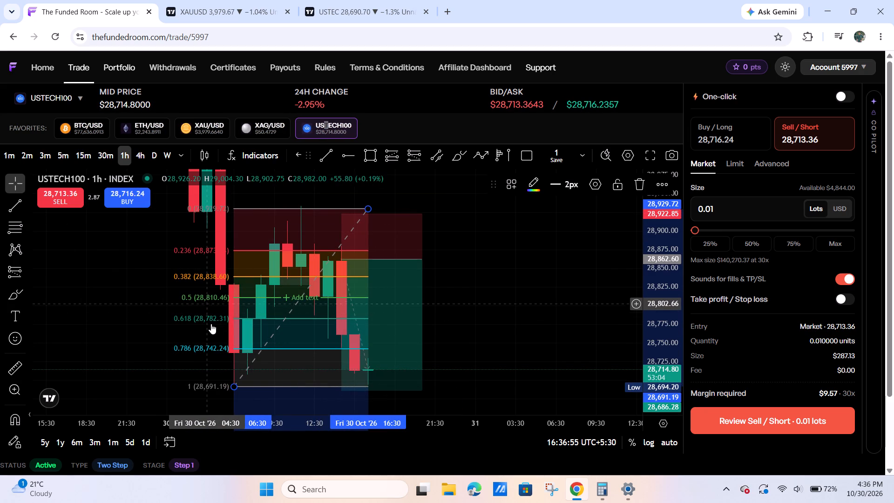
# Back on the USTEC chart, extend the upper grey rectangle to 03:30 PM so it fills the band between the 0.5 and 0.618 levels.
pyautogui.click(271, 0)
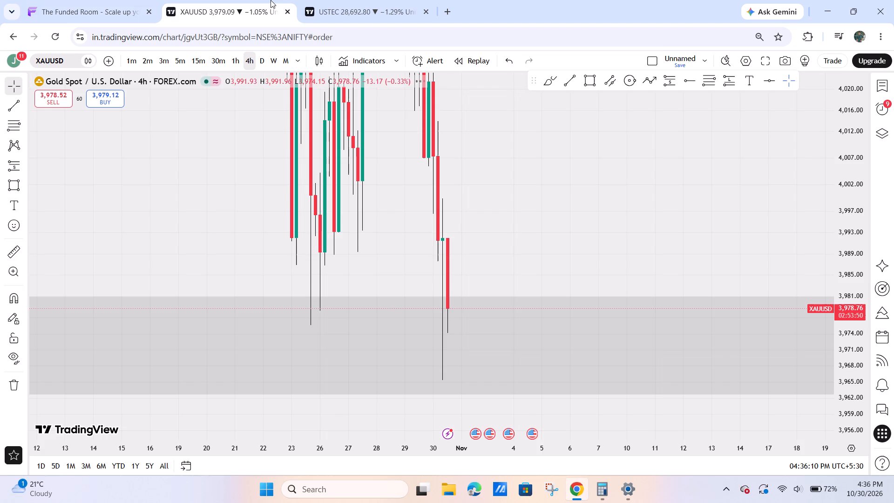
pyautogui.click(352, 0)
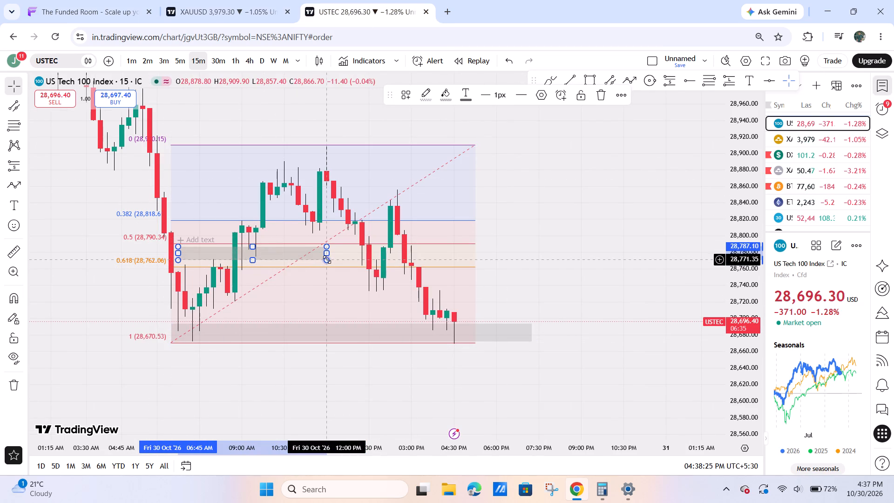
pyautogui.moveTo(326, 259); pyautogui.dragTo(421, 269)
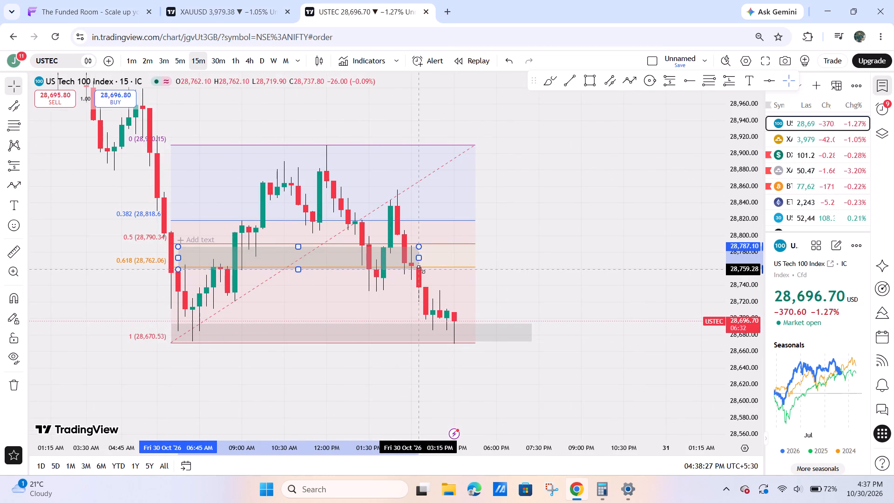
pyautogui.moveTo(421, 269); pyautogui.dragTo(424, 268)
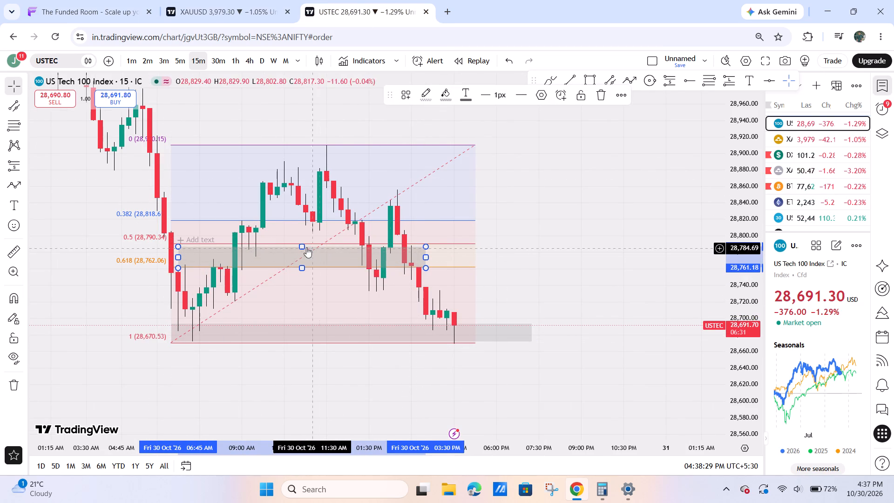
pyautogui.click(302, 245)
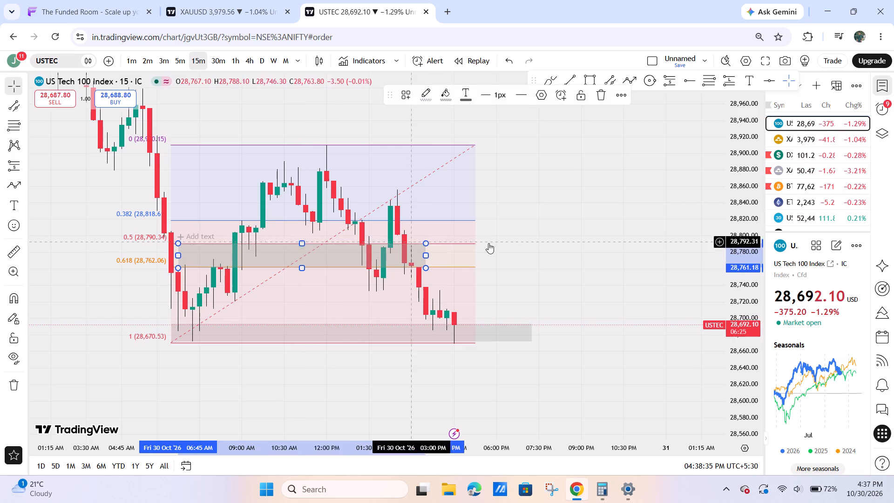
# Switch to the XAUUSD 4-hour chart and examine the late-October price action around the two grey zones.
pyautogui.moveTo(528, 251); pyautogui.dragTo(617, 268)
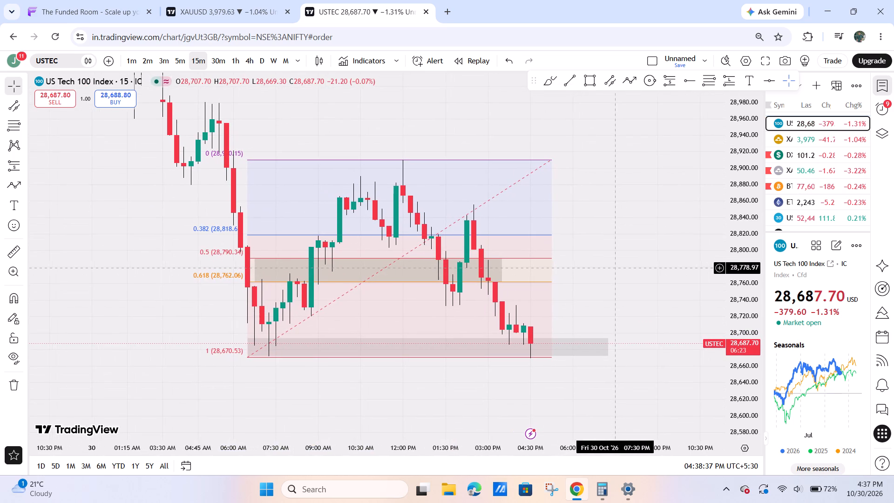
pyautogui.click(249, 0)
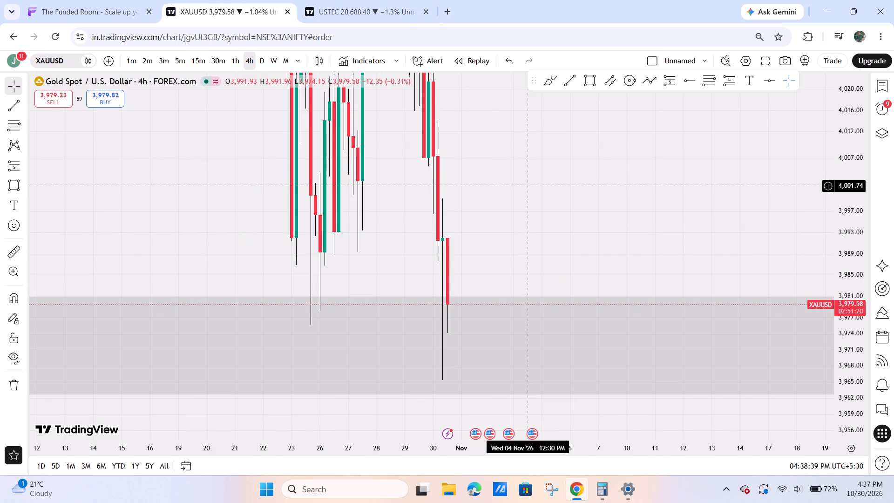
pyautogui.moveTo(851, 154); pyautogui.dragTo(795, 333)
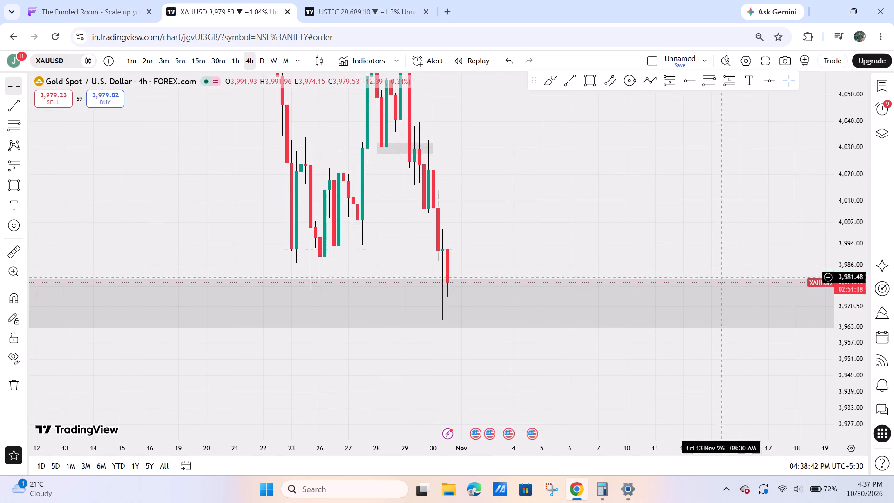
pyautogui.moveTo(559, 195); pyautogui.dragTo(670, 273)
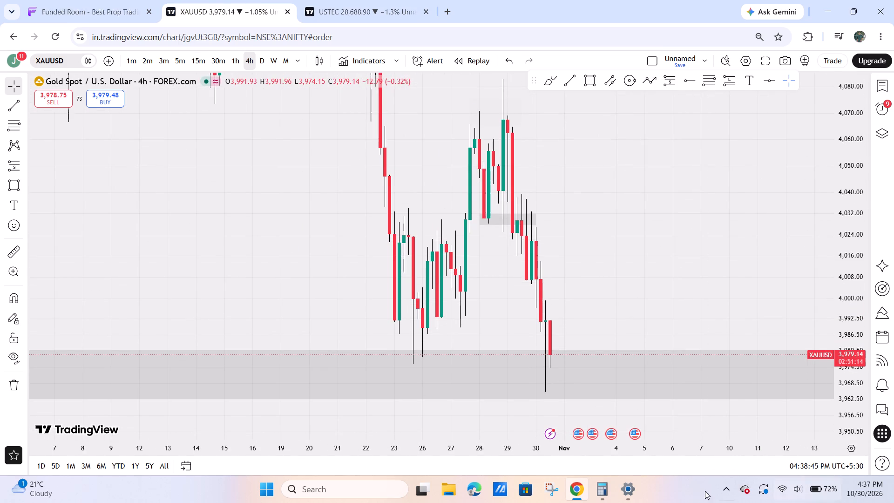
# In Windows Settings, connect the OnePlus Bullets Wireless Z2 Bluetooth headphones.
pyautogui.click(627, 489)
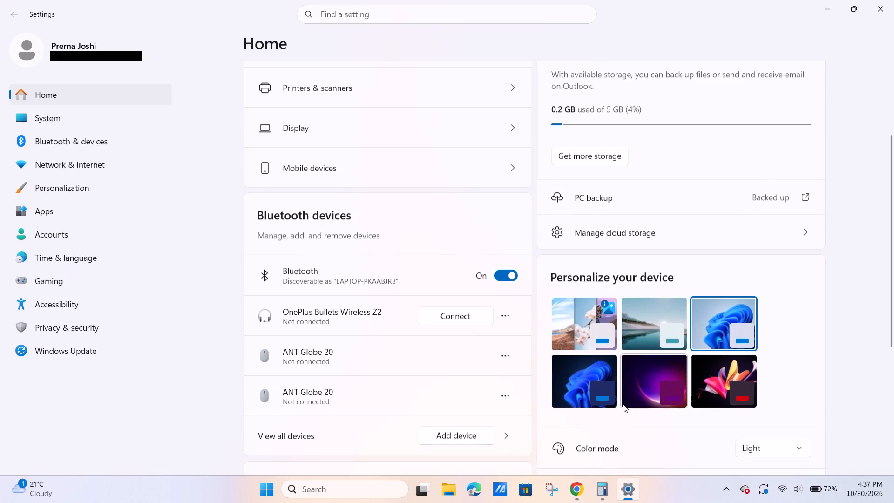
pyautogui.click(472, 316)
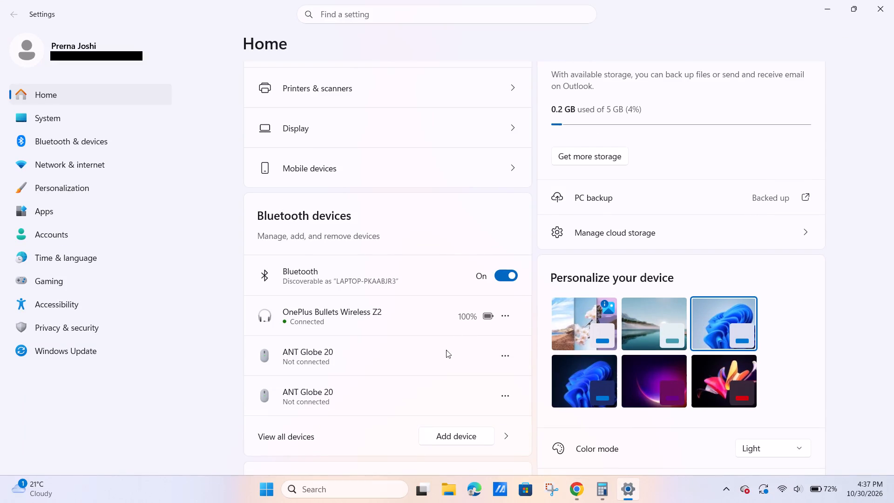
# Switch back to Chrome and open YouTube in a new tab.
pyautogui.click(579, 493)
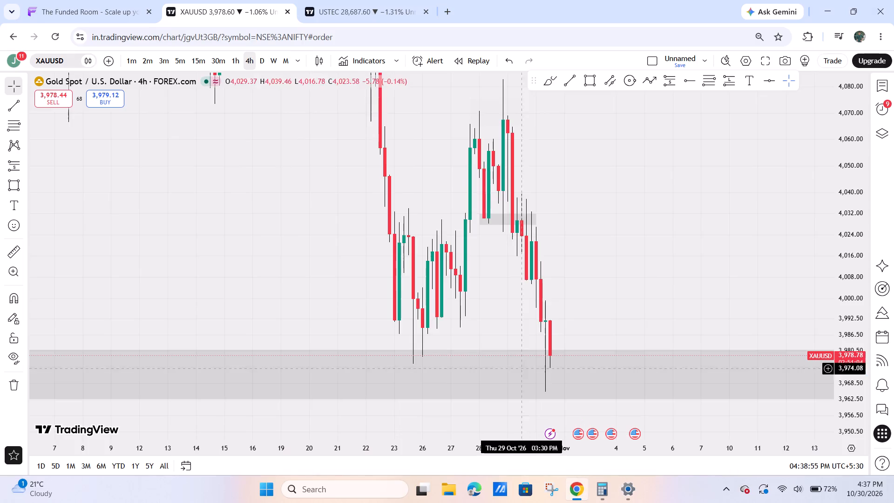
pyautogui.click(446, 14)
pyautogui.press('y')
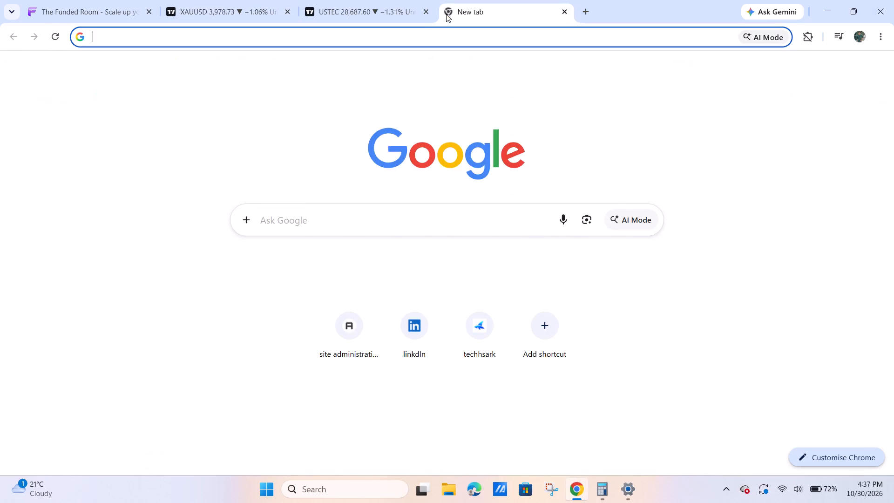
pyautogui.press('Return')
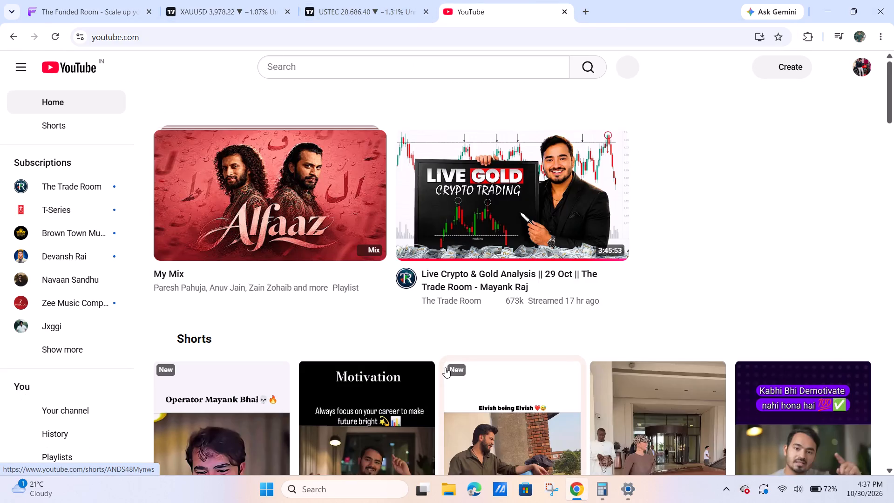
# Browse the recommended videos and music on the YouTube home feed.
pyautogui.scroll(-8, 445, 367)
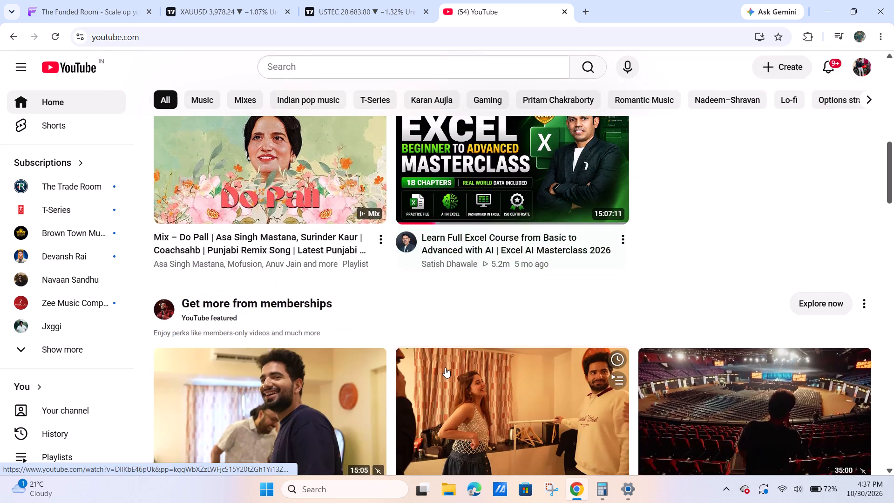
pyautogui.scroll(-4, 356, 416)
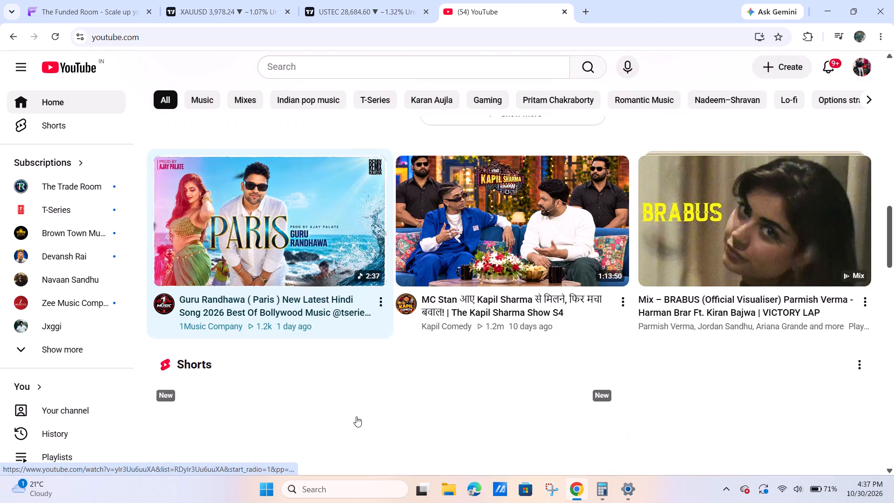
pyautogui.scroll(-5, 356, 416)
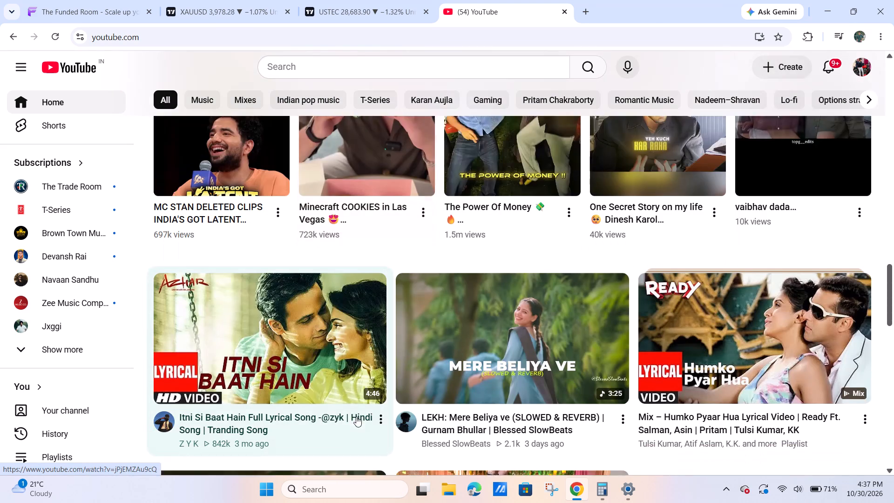
# On YouTube, open the "Itni Si Baat Hain Full Lyrical Song" video from the home feed.
pyautogui.scroll(-2, 356, 416)
pyautogui.click(376, 0)
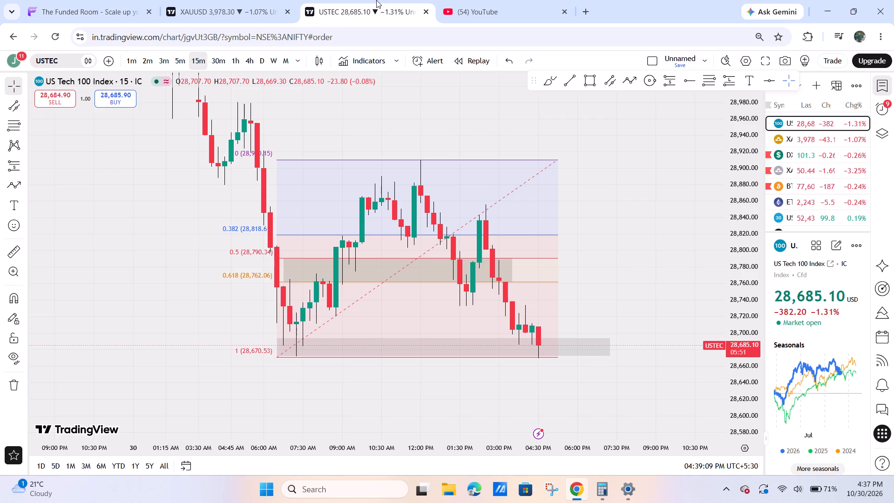
pyautogui.click(469, 0)
pyautogui.click(330, 295)
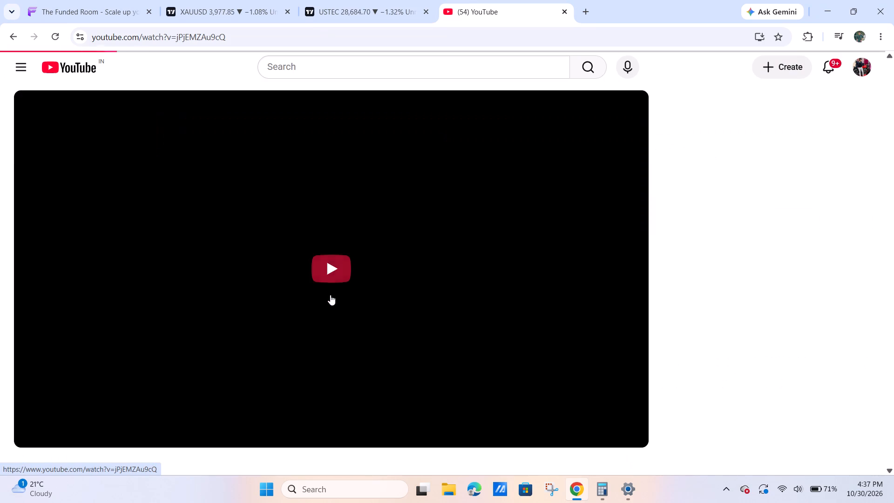
# Switch back to the USTEC chart and delete the Fibonacci retracement between 28,670.53 and 28,910.15.
pyautogui.click(313, 0)
pyautogui.moveTo(661, 278); pyautogui.dragTo(616, 265)
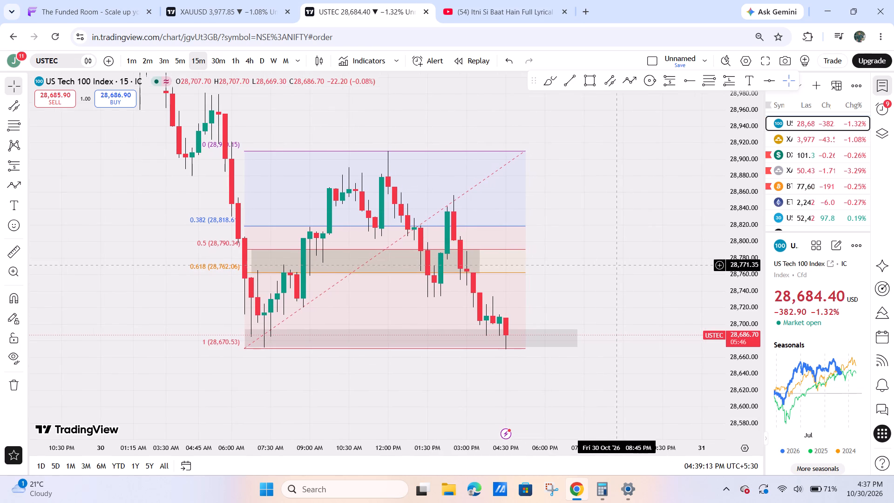
pyautogui.moveTo(616, 265); pyautogui.dragTo(616, 265)
pyautogui.click(524, 152)
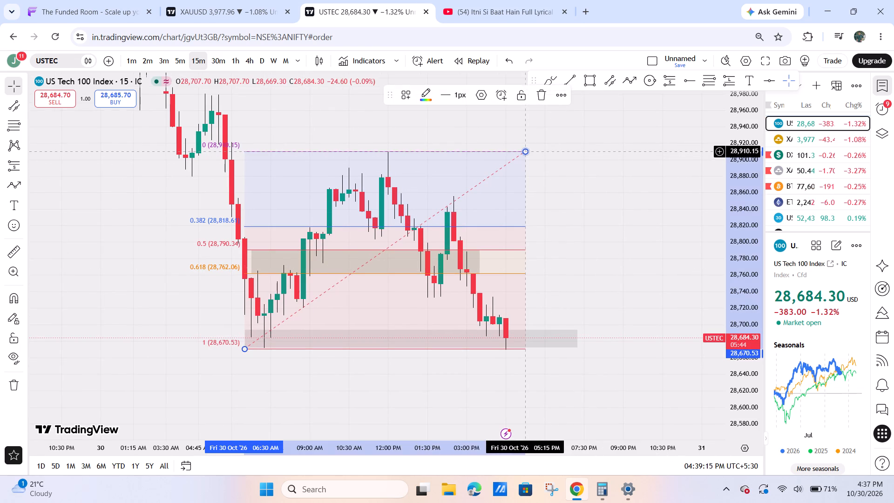
pyautogui.click(535, 99)
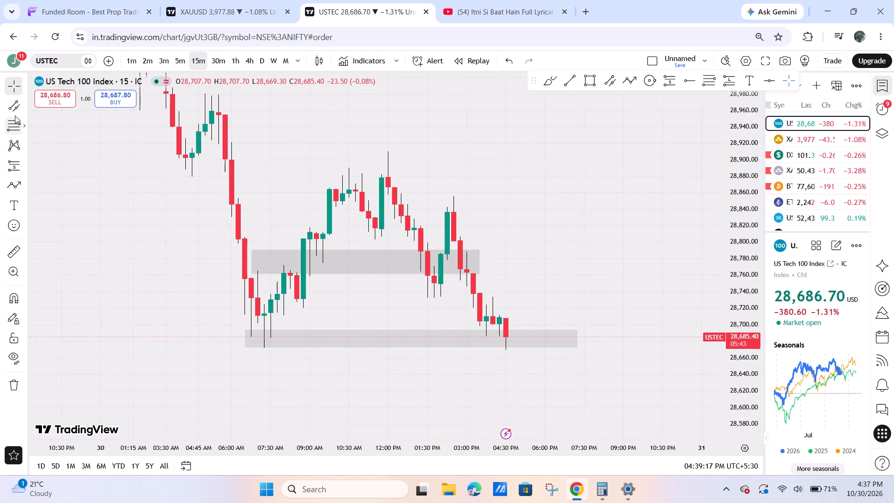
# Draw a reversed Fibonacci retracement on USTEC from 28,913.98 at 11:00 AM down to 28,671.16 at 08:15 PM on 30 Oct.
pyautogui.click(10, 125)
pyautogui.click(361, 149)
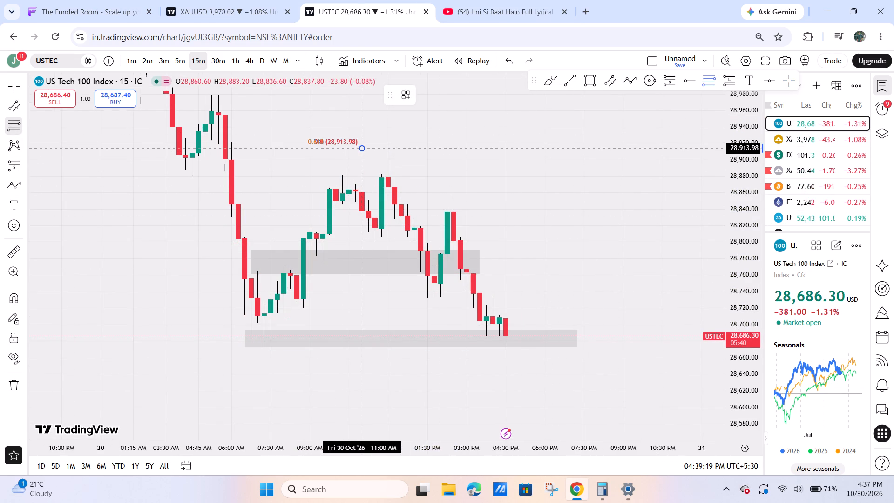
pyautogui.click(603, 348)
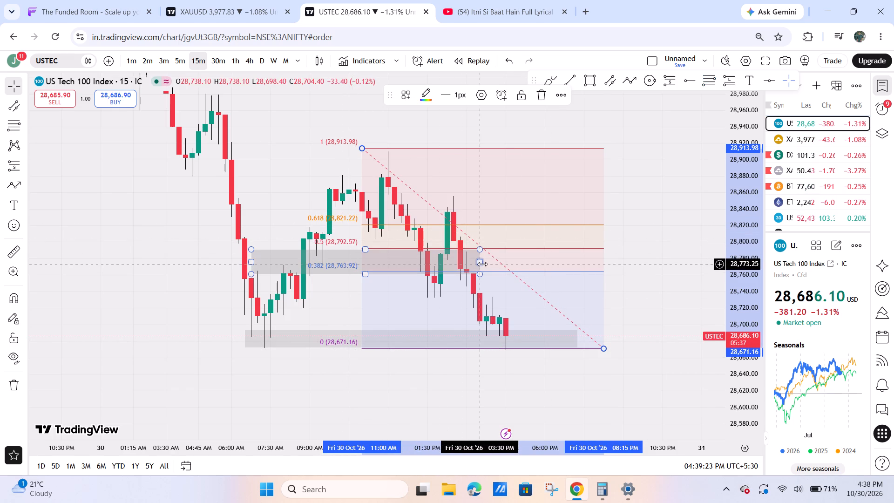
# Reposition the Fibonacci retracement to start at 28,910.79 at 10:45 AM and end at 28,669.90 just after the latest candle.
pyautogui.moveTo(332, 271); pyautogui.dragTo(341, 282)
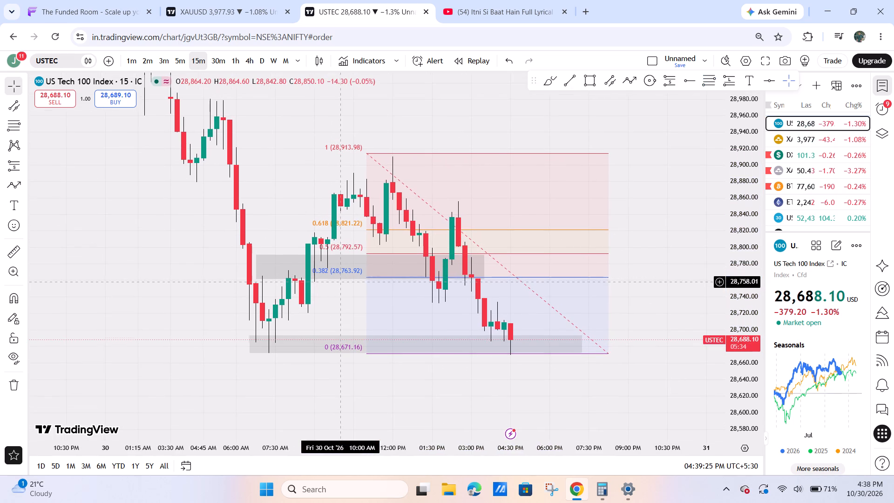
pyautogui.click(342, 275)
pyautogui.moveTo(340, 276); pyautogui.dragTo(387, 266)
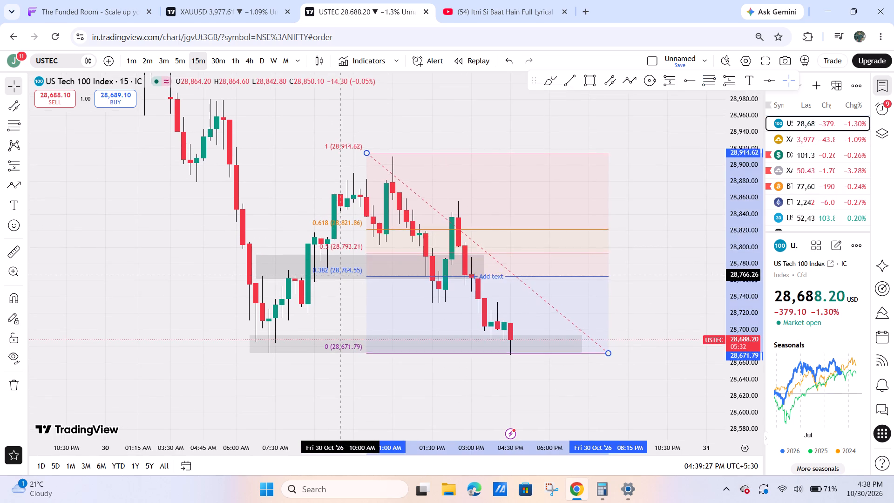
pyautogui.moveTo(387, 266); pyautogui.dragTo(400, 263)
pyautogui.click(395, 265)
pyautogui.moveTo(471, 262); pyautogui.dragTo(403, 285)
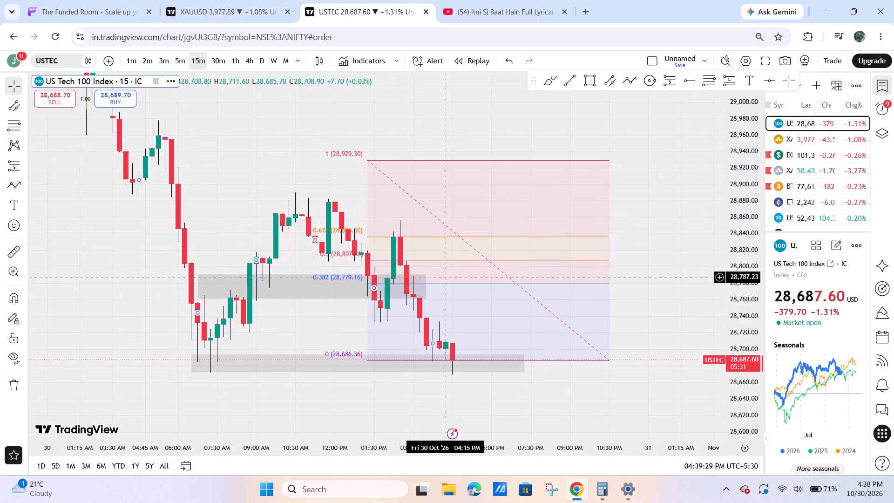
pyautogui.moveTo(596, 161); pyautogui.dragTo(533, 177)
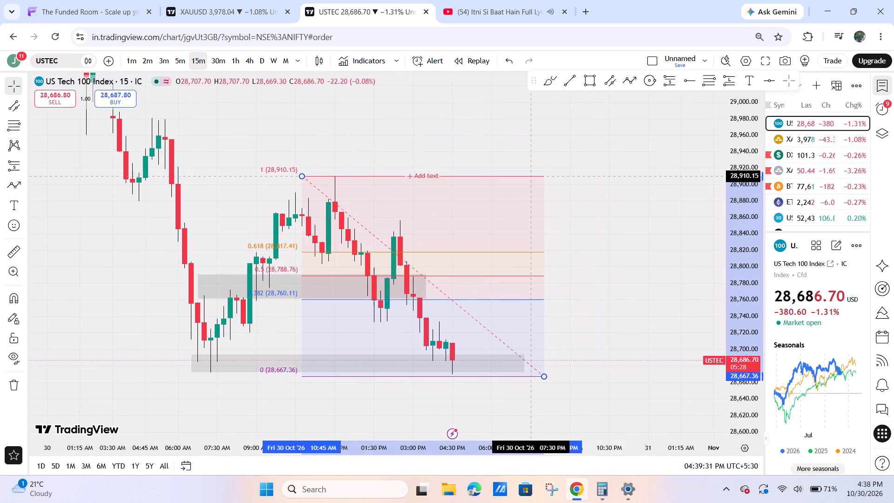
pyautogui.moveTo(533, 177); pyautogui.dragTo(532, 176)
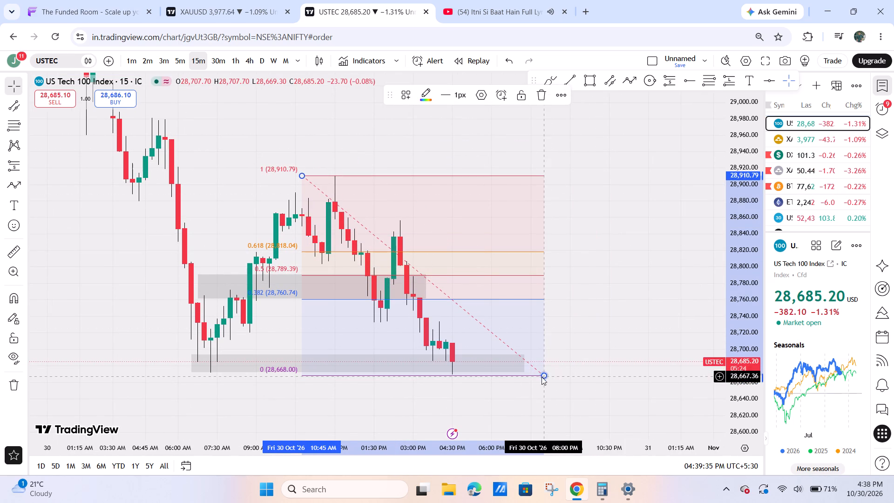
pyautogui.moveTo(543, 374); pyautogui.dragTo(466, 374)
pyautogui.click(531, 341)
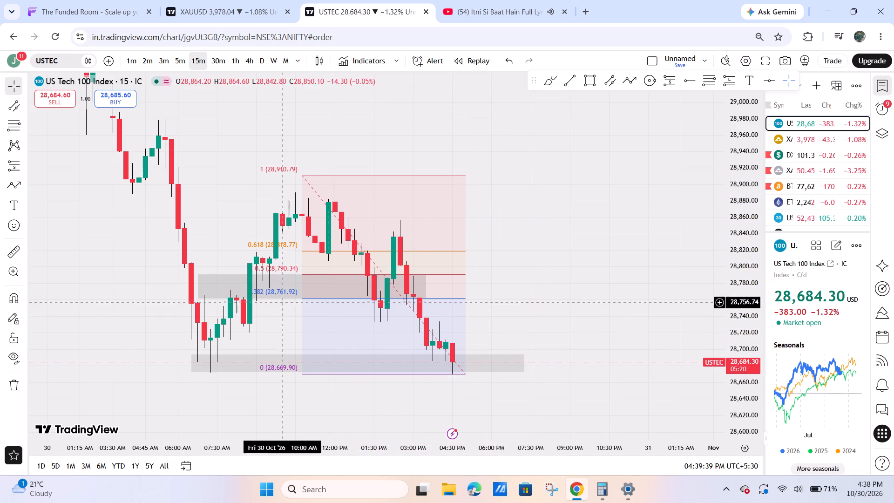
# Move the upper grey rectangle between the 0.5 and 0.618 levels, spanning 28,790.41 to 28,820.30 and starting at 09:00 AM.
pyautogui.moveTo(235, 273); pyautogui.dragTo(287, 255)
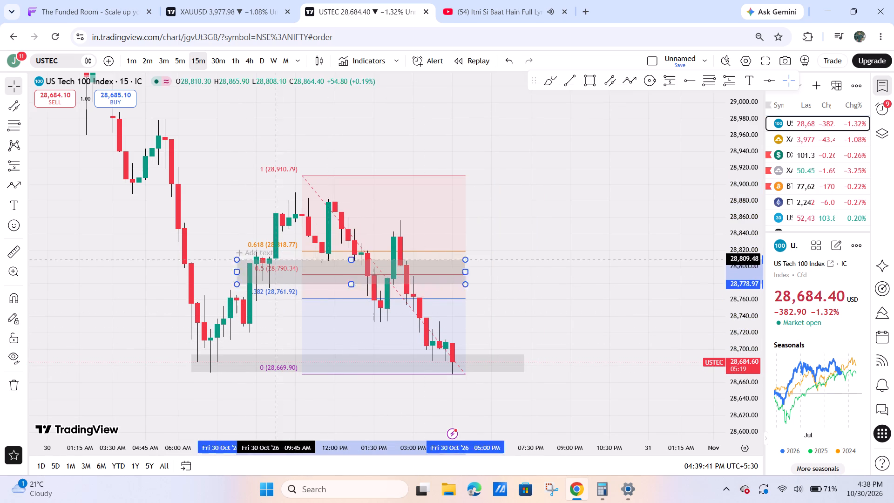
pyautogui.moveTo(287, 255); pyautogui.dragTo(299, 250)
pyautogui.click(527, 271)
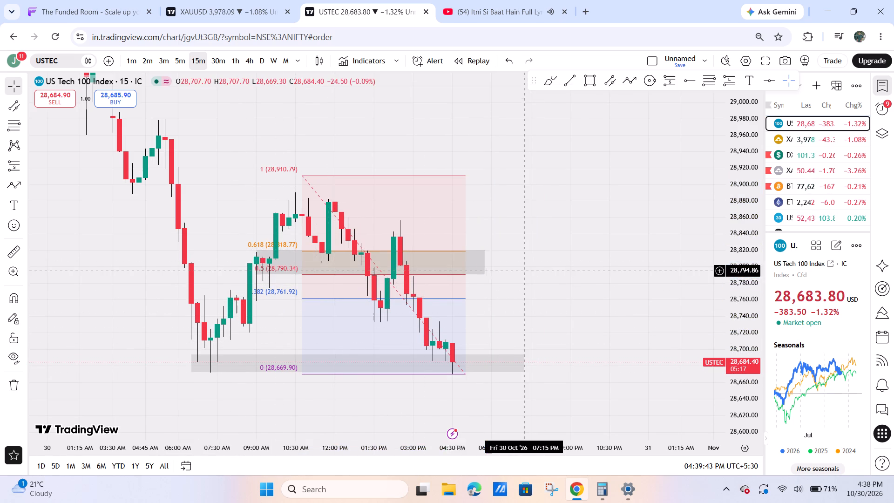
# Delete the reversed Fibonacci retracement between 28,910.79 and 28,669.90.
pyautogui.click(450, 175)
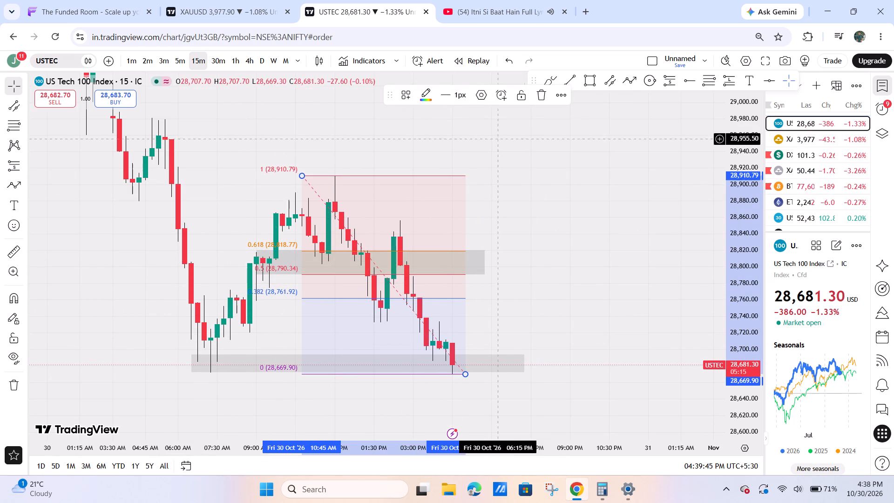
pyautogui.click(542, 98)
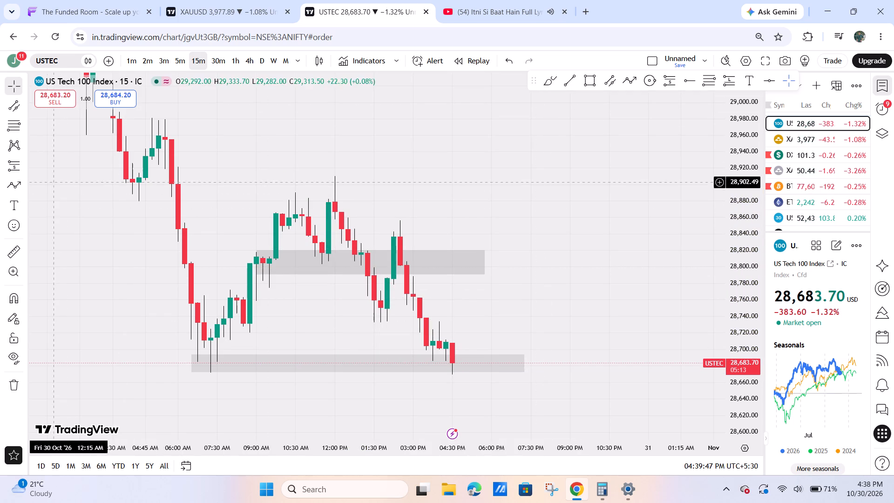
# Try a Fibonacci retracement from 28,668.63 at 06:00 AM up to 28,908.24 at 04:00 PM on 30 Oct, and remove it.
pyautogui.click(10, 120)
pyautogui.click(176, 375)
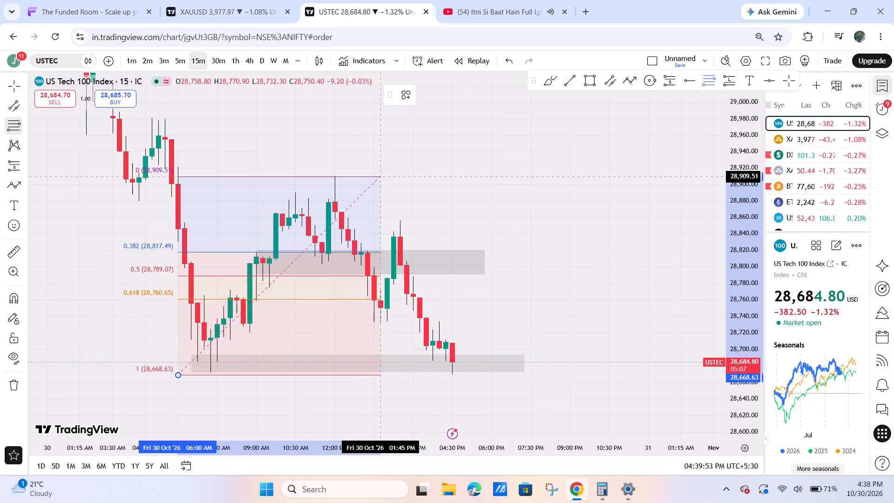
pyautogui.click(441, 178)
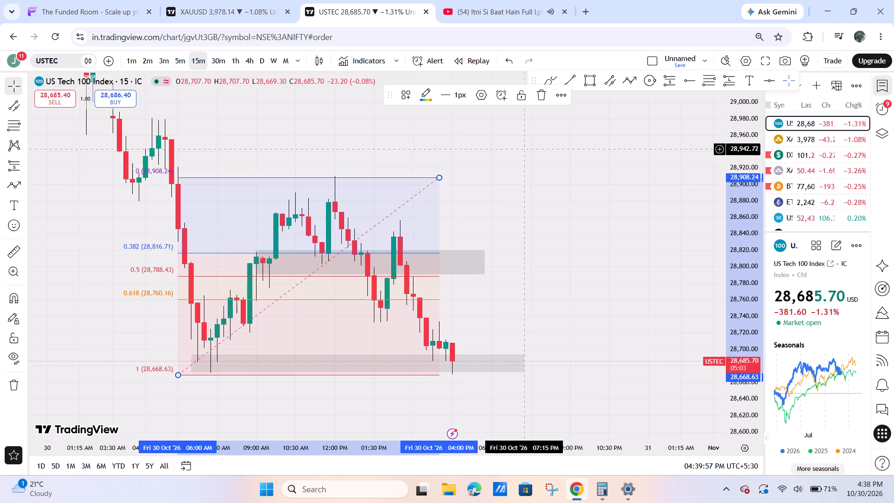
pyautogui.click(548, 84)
# Delete the upper grey rectangle between 28,790.41 and 28,820.30 on the USTEC chart.
pyautogui.click(439, 265)
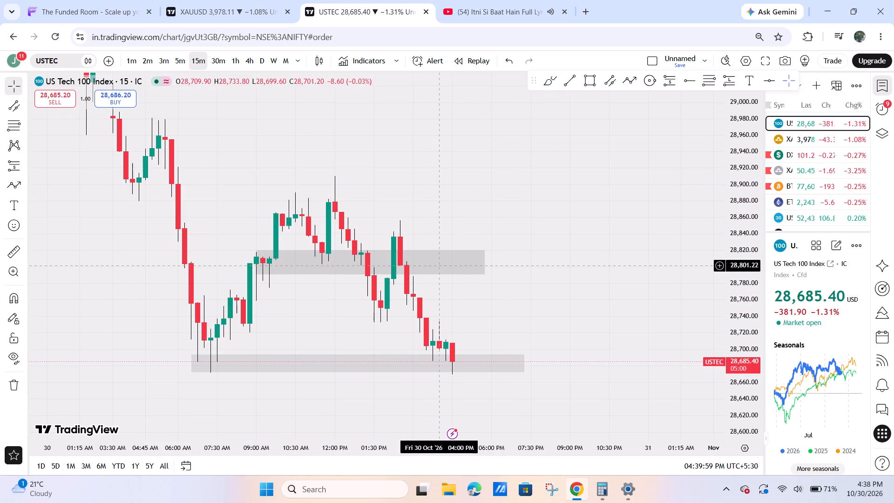
pyautogui.click(485, 262)
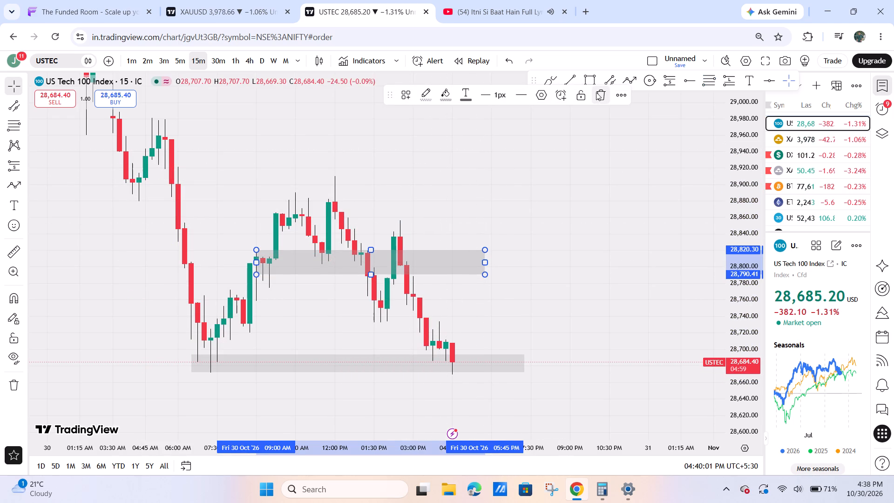
pyautogui.click(596, 92)
# Switch USTEC to the 1-hour timeframe and examine the wider drop into the remaining small grey zone.
pyautogui.click(231, 60)
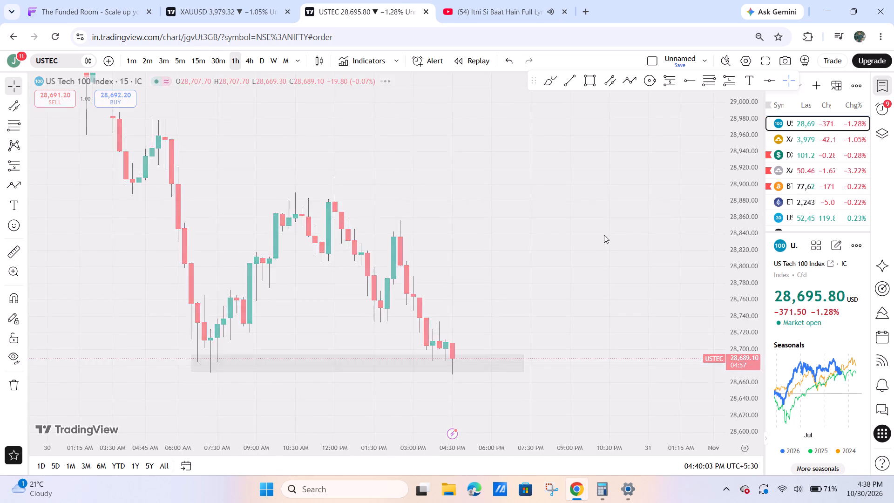
pyautogui.moveTo(768, 154); pyautogui.dragTo(759, 179)
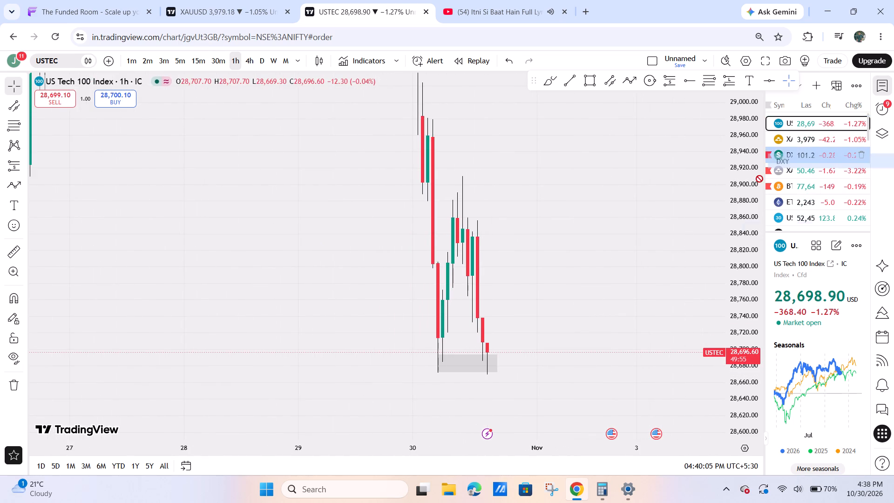
pyautogui.moveTo(759, 179); pyautogui.dragTo(711, 349)
pyautogui.moveTo(746, 171); pyautogui.dragTo(697, 386)
pyautogui.moveTo(617, 358); pyautogui.dragTo(519, 355)
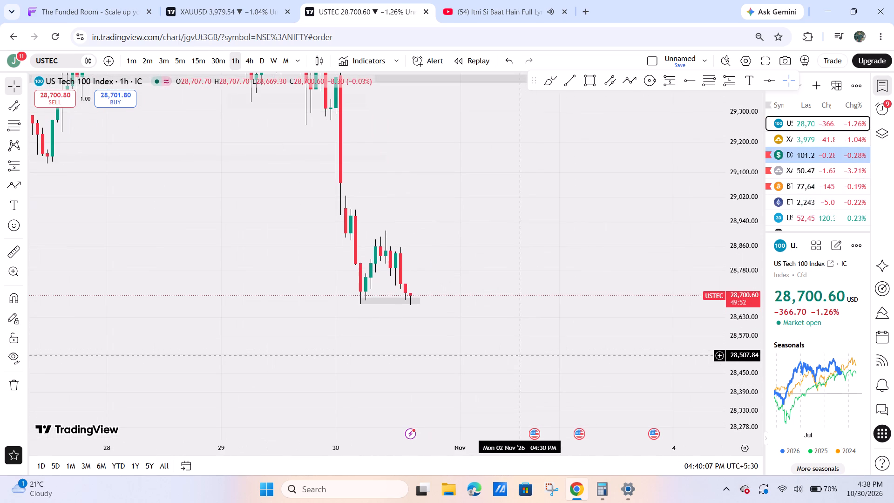
# Compare gold's 4-hour price action around its wide grey support zone with the USTEC 1-hour drop.
pyautogui.click(244, 0)
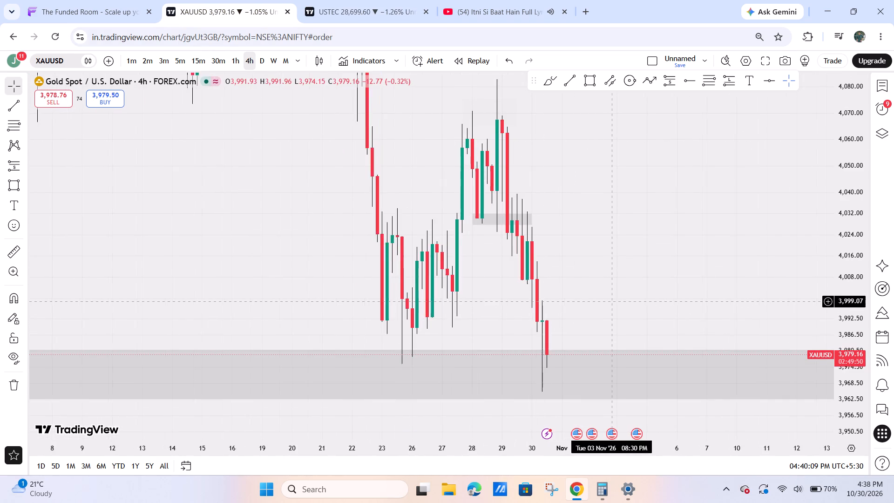
pyautogui.moveTo(659, 246); pyautogui.dragTo(593, 281)
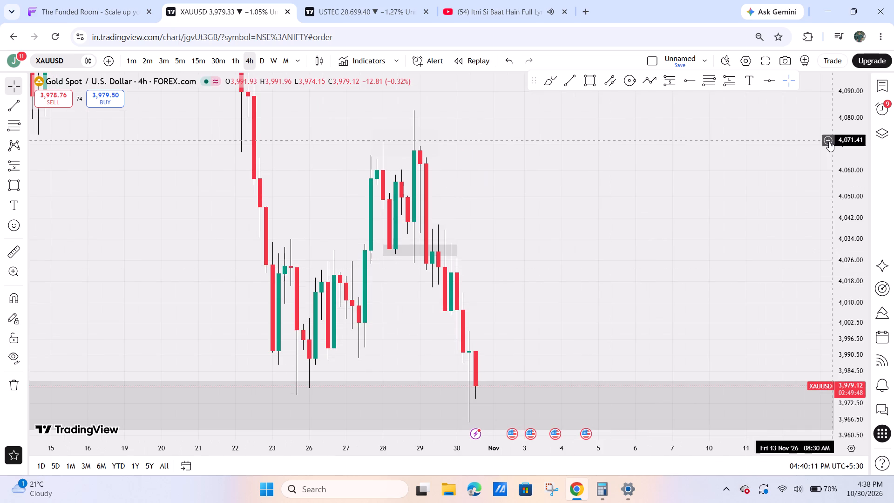
pyautogui.moveTo(828, 142); pyautogui.dragTo(814, 261)
pyautogui.moveTo(847, 199); pyautogui.dragTo(780, 382)
pyautogui.moveTo(718, 319); pyautogui.dragTo(672, 278)
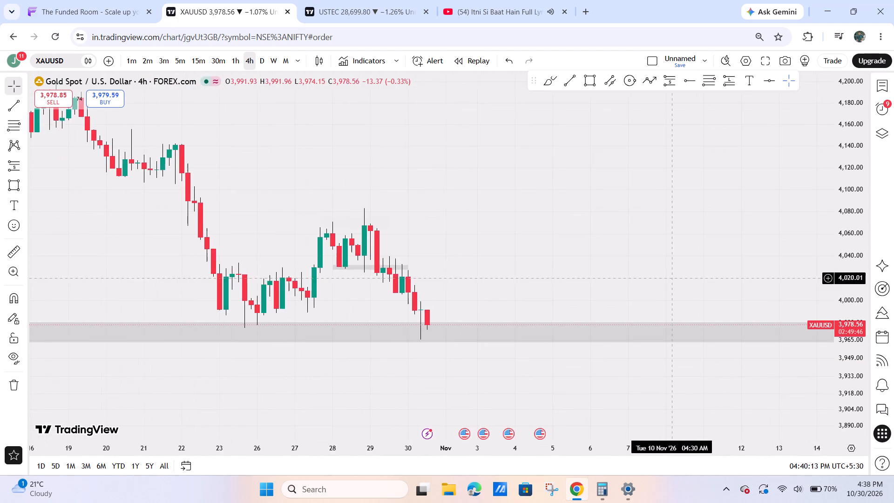
pyautogui.click(364, 0)
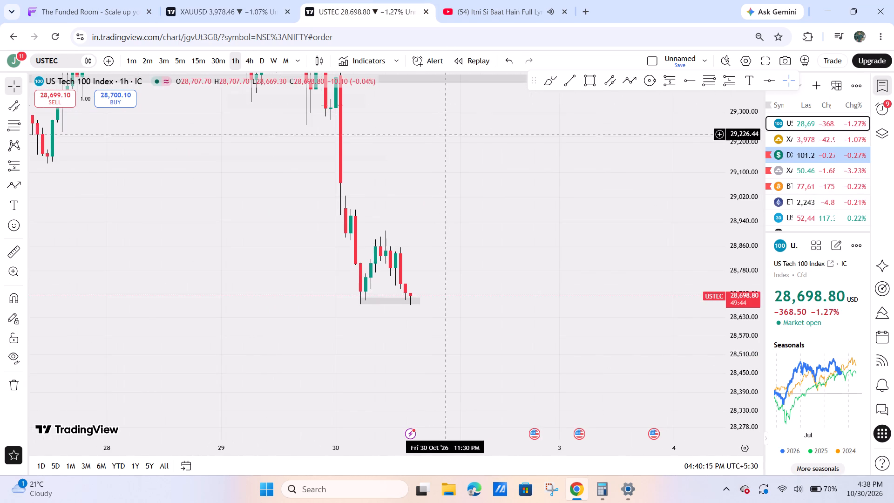
pyautogui.moveTo(455, 145); pyautogui.dragTo(537, 173)
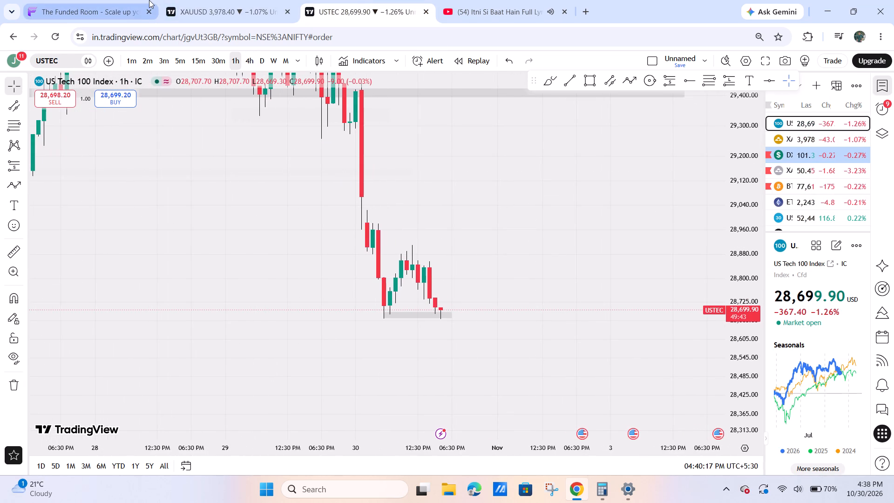
pyautogui.click(220, 9)
pyautogui.moveTo(579, 234); pyautogui.dragTo(619, 242)
pyautogui.moveTo(863, 369); pyautogui.dragTo(870, 281)
pyautogui.moveTo(791, 300); pyautogui.dragTo(696, 278)
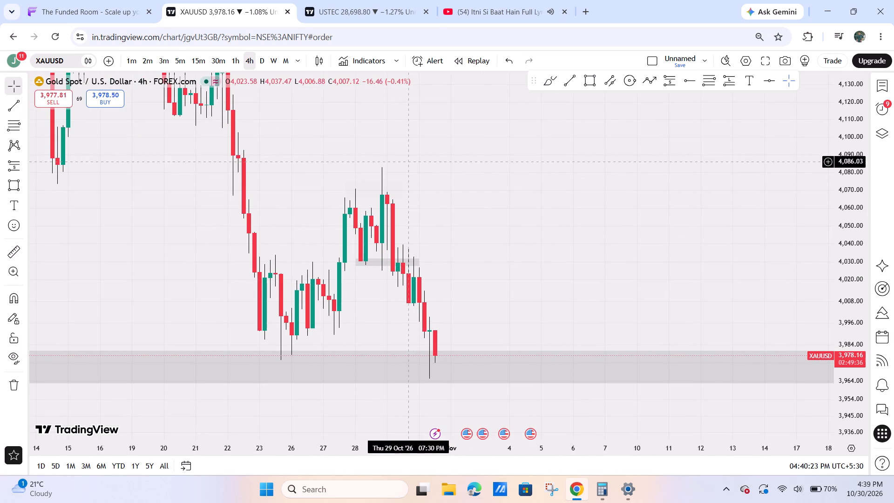
pyautogui.click(359, 0)
# On The Funded Room's USTECH100 chart, delete the Fibonacci retracement between 28,691.19 and 28,929.72.
pyautogui.click(102, 4)
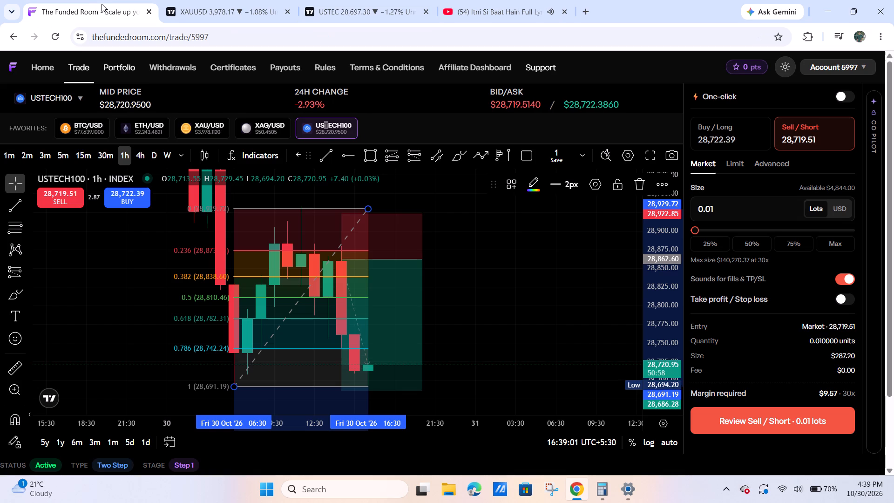
pyautogui.moveTo(488, 326); pyautogui.dragTo(584, 305)
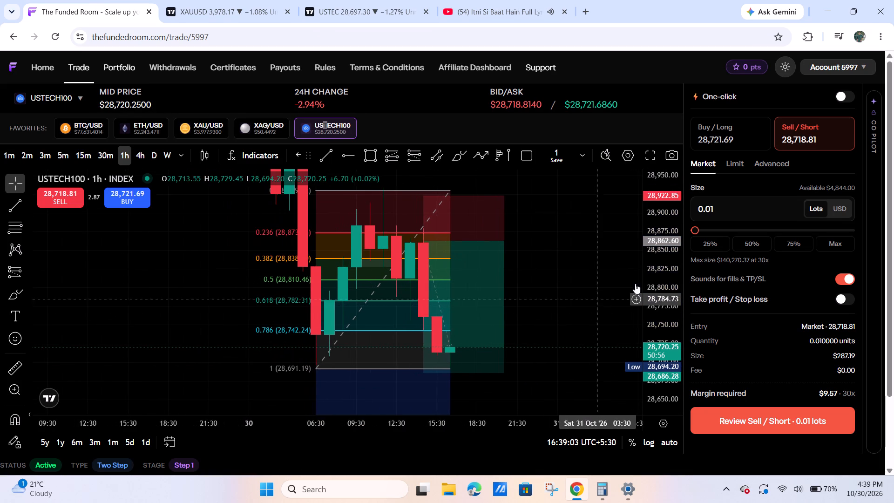
pyautogui.moveTo(652, 268); pyautogui.dragTo(617, 330)
pyautogui.moveTo(611, 328); pyautogui.dragTo(583, 318)
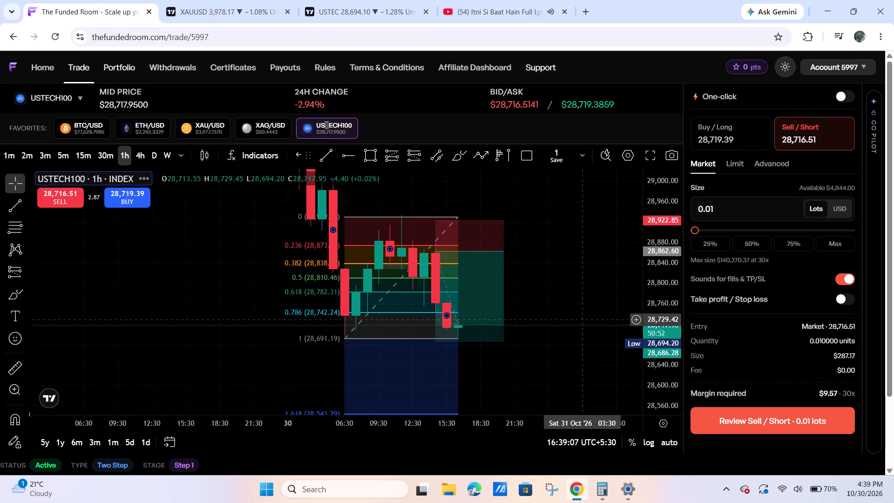
pyautogui.click(510, 254)
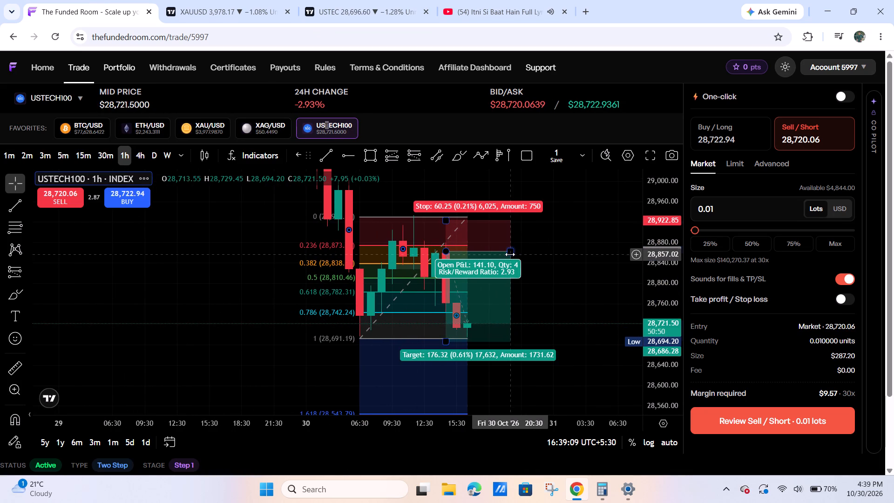
pyautogui.click(586, 244)
pyautogui.click(392, 321)
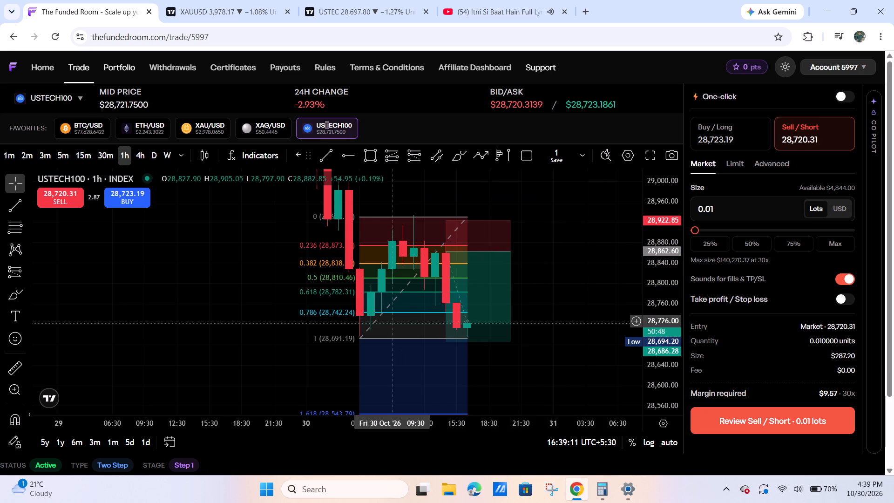
pyautogui.click(464, 217)
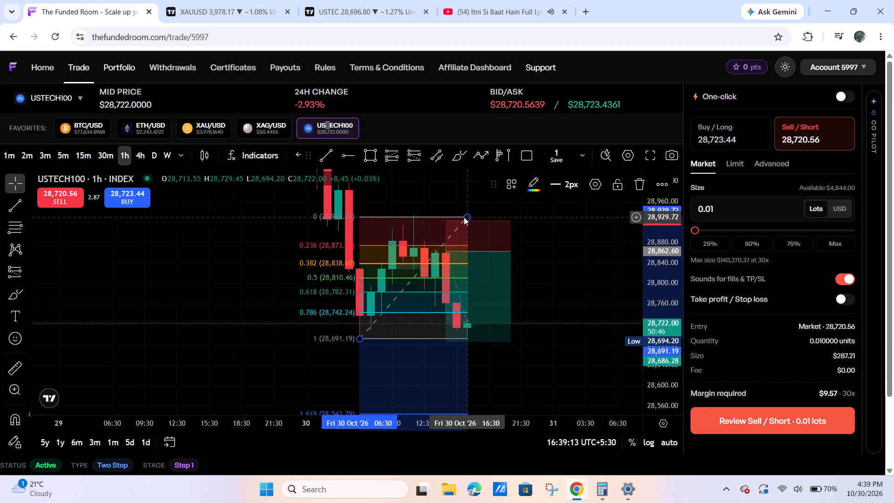
pyautogui.click(641, 182)
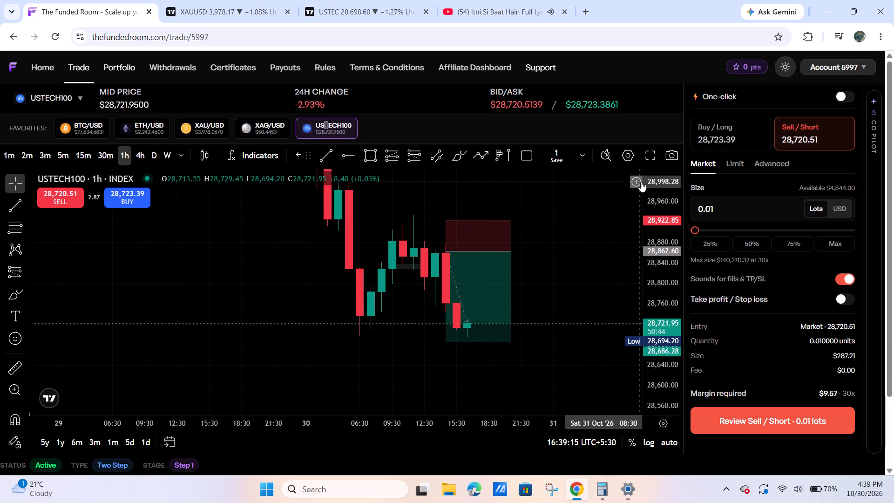
# Delete the short position drawing with its entry at 28,862.60 from the USTECH100 chart.
pyautogui.click(530, 299)
pyautogui.click(477, 297)
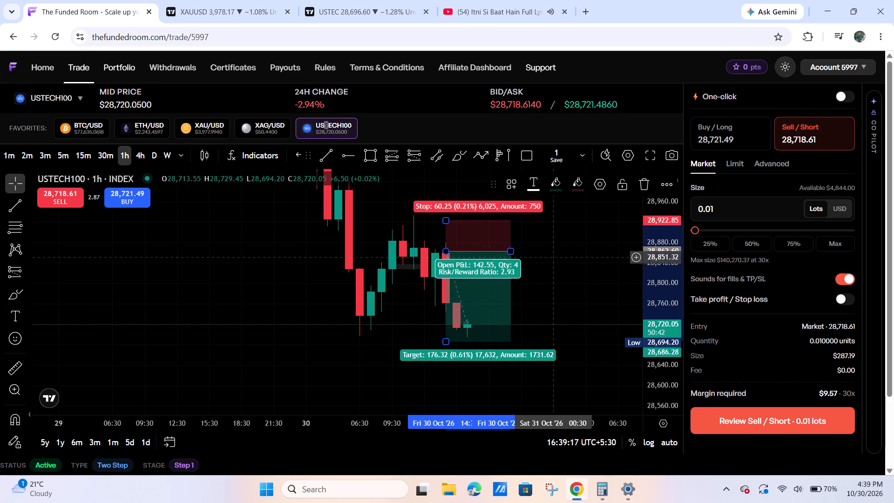
pyautogui.click(644, 179)
pyautogui.moveTo(551, 286); pyautogui.dragTo(490, 306)
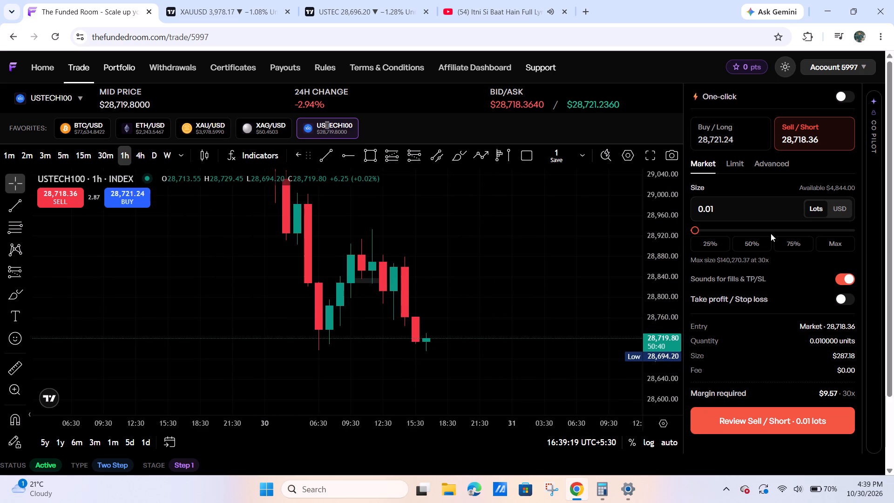
# Clear the lot size in the USTECH100 order form.
pyautogui.moveTo(759, 195); pyautogui.dragTo(653, 212)
pyautogui.press('BackSpace')
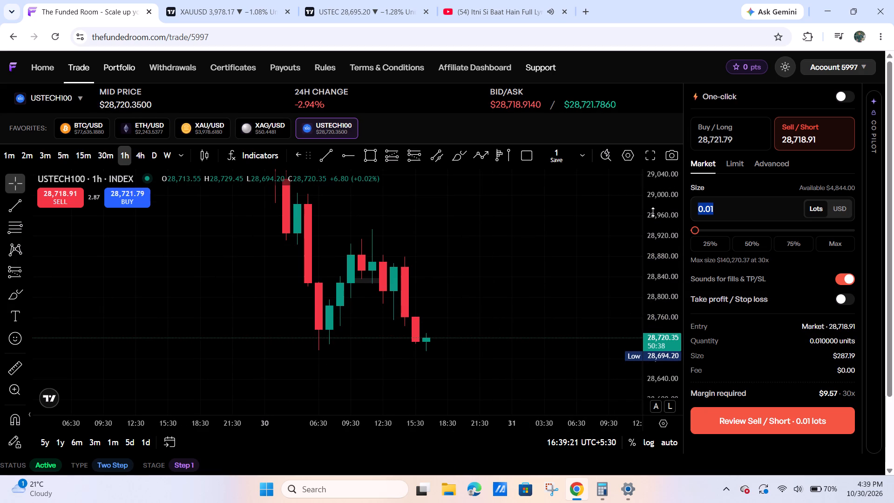
# Return to the TradingView USTEC chart, check the 15-minute timeframe, and switch to the daily timeframe to review the recent lows.
pyautogui.click(361, 14)
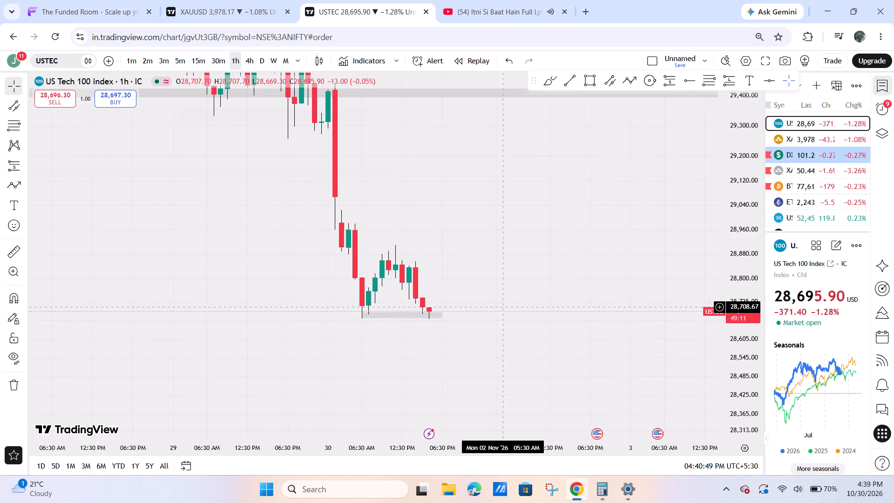
pyautogui.click(218, 52)
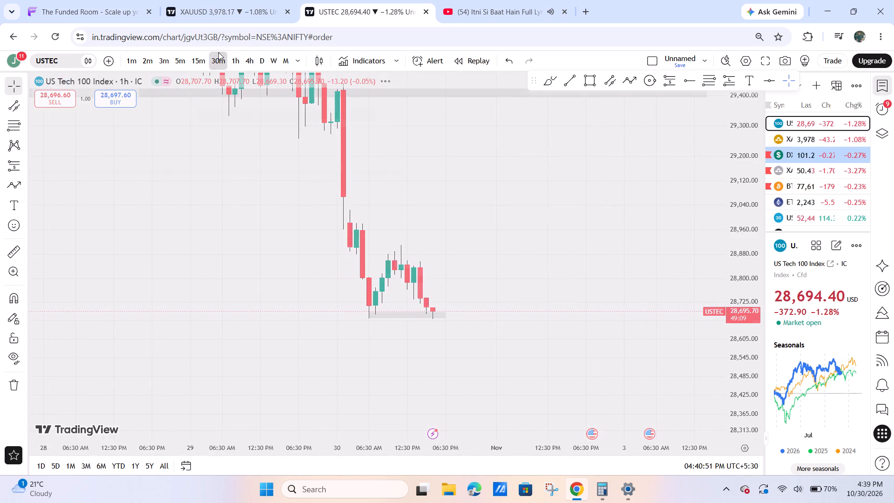
pyautogui.click(204, 61)
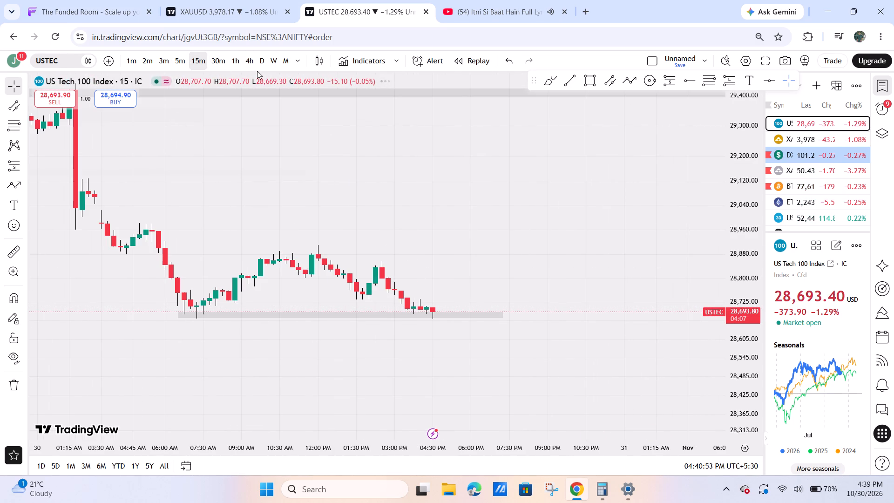
pyautogui.click(257, 65)
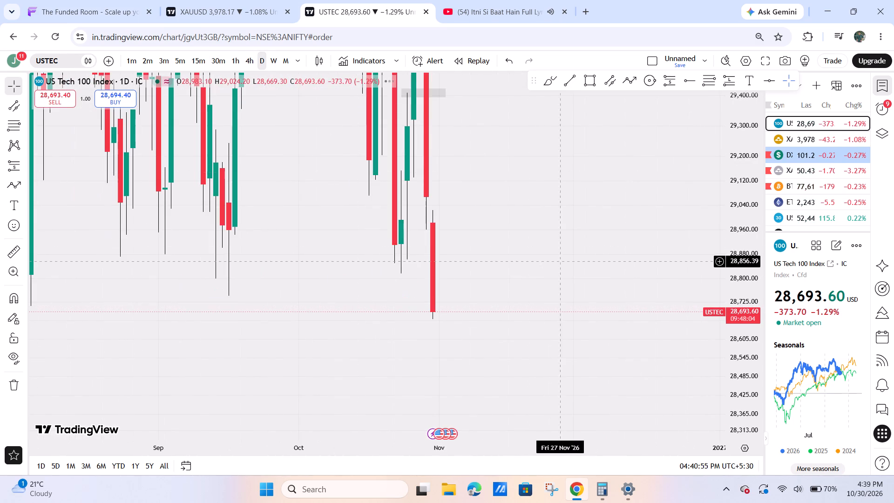
pyautogui.moveTo(744, 199); pyautogui.dragTo(718, 322)
pyautogui.moveTo(682, 317); pyautogui.dragTo(775, 314)
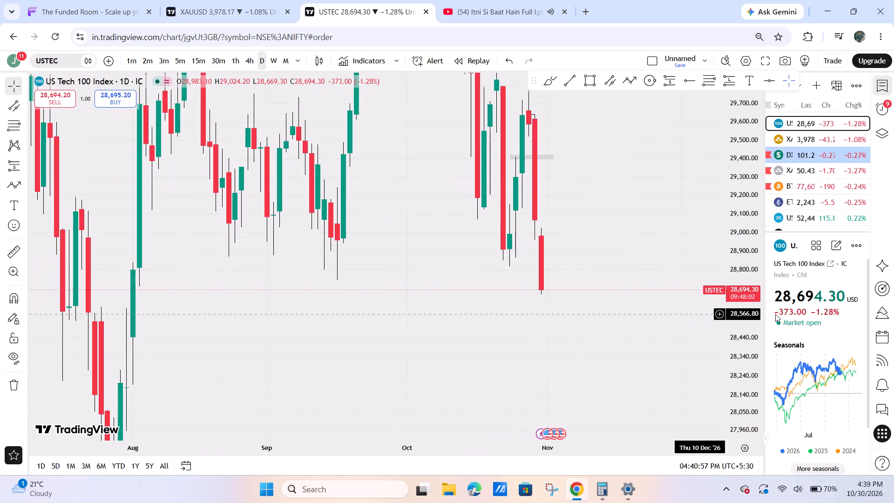
pyautogui.moveTo(688, 305); pyautogui.dragTo(661, 287)
# Draw a rectangle over the daily USTEC lows from about 28,974 to just below 28,800, spanning 17 Aug to mid-November.
pyautogui.click(590, 80)
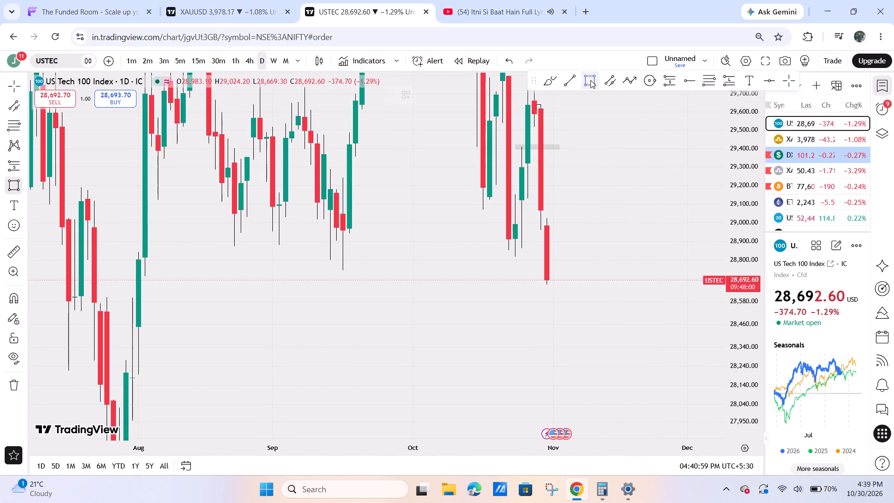
pyautogui.click(205, 227)
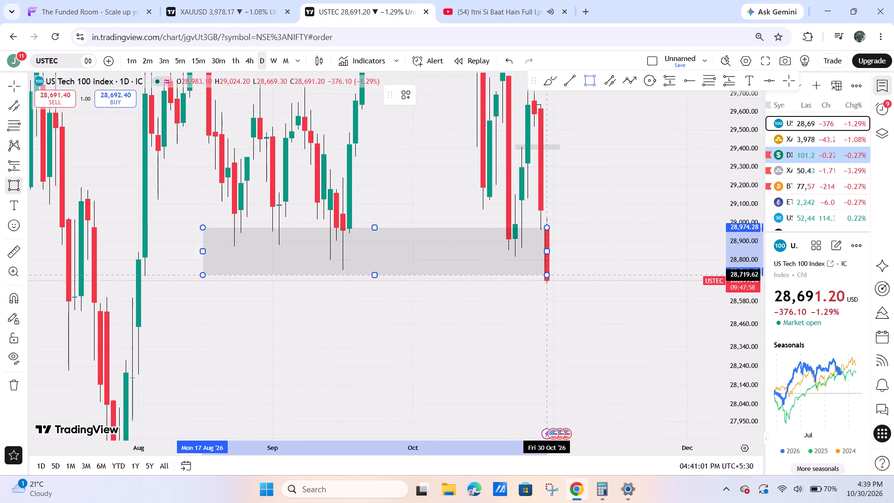
pyautogui.click(627, 266)
pyautogui.click(664, 188)
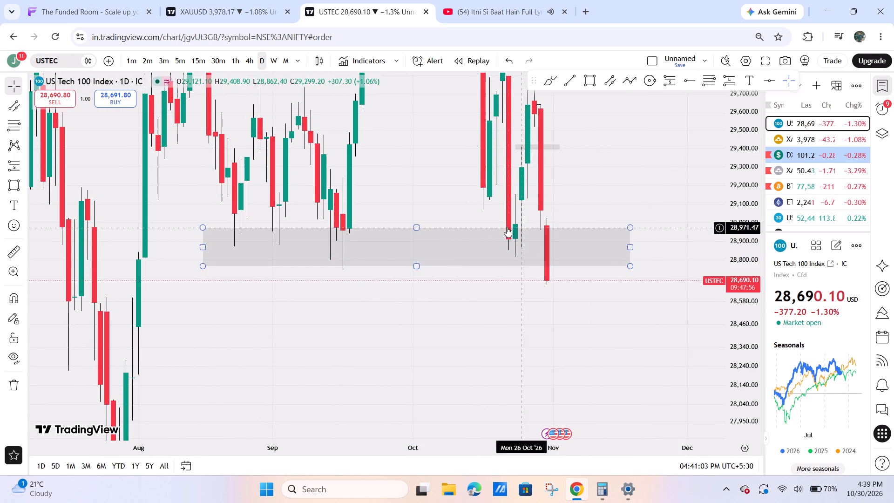
# Draw a path through the daily swings from 31,359.17 on 6 Oct, via 30,034.73 on 21 Oct, to 28,611.47 on 2 Nov.
pyautogui.moveTo(434, 202); pyautogui.dragTo(427, 240)
pyautogui.moveTo(748, 192); pyautogui.dragTo(718, 322)
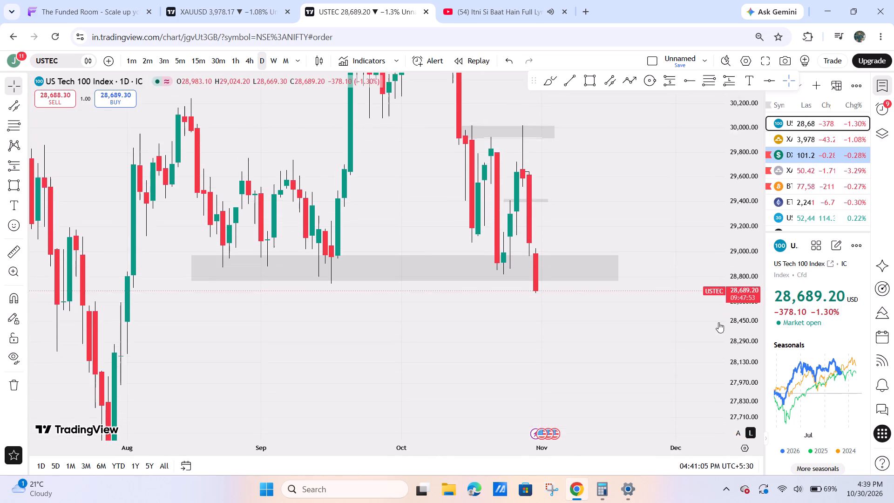
pyautogui.moveTo(718, 322); pyautogui.dragTo(701, 364)
pyautogui.moveTo(630, 186); pyautogui.dragTo(566, 234)
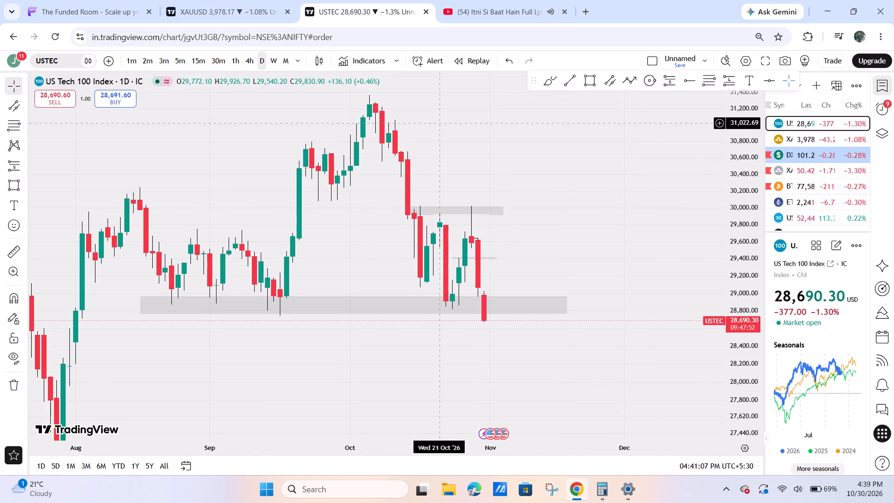
pyautogui.moveTo(440, 123); pyautogui.dragTo(386, 145)
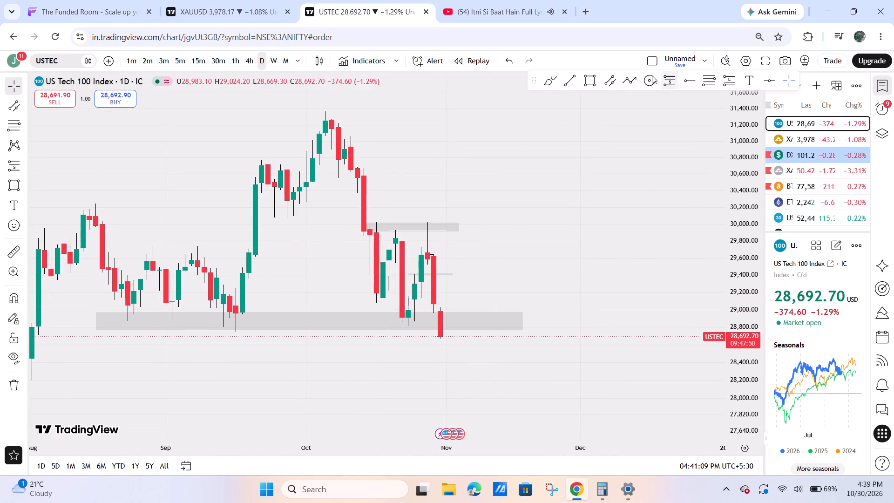
pyautogui.click(628, 77)
pyautogui.click(324, 112)
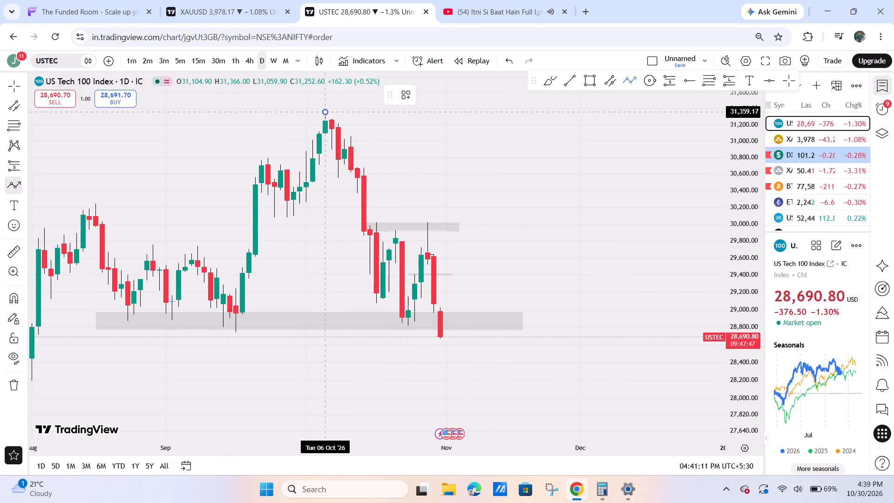
pyautogui.click(382, 299)
pyautogui.click(396, 221)
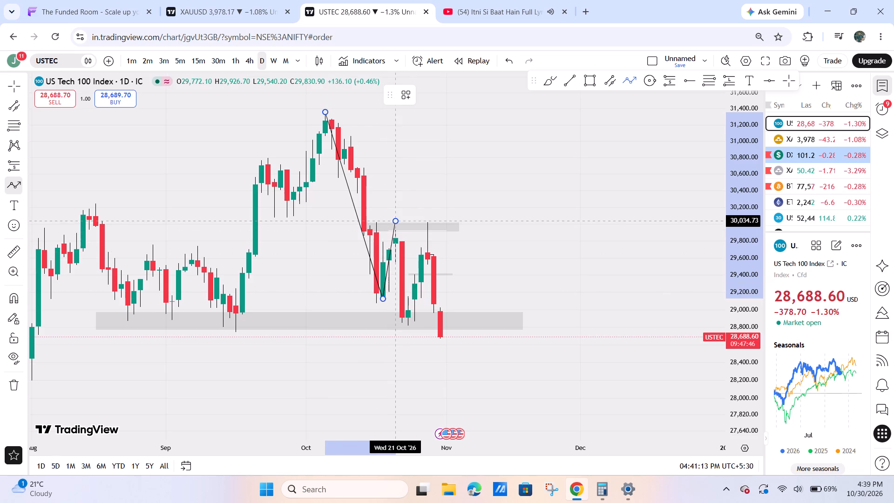
pyautogui.click(400, 323)
pyautogui.click(427, 225)
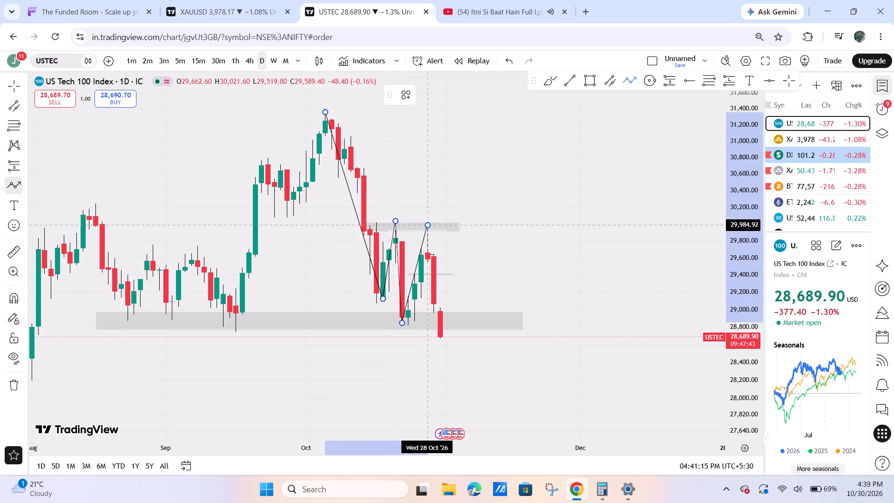
pyautogui.click(445, 344)
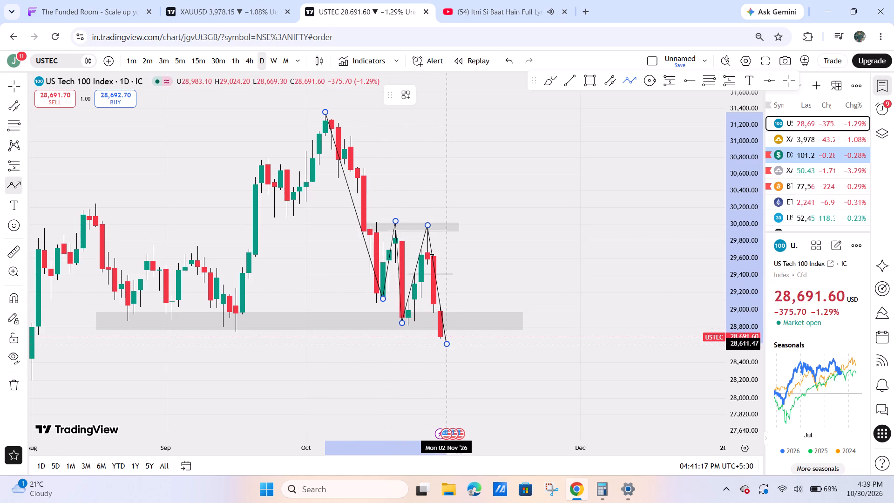
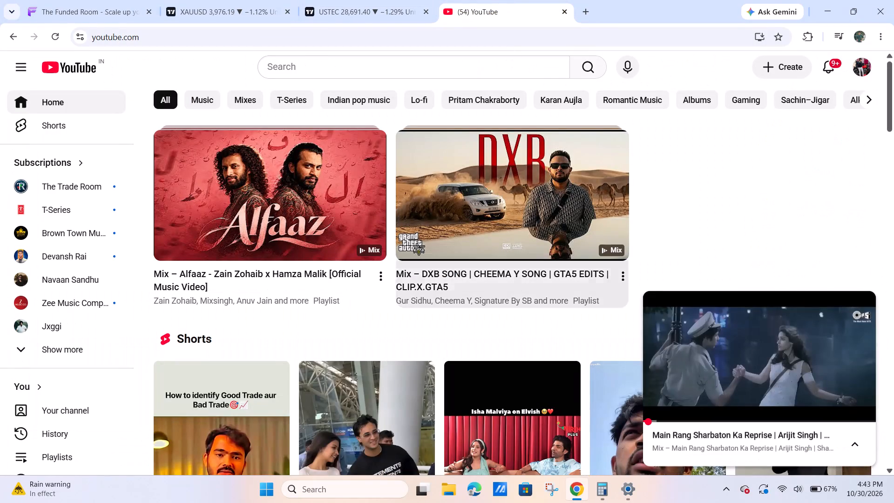
# Return to the TradingView USTEC chart and examine price around the grey support zone on the 4-hour and 1-hour timeframes.
pyautogui.click(350, 0)
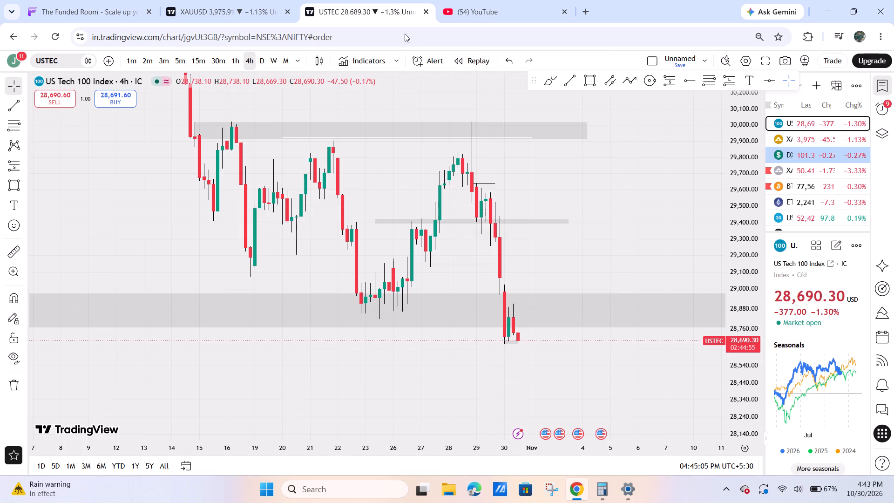
pyautogui.moveTo(614, 292); pyautogui.dragTo(609, 290)
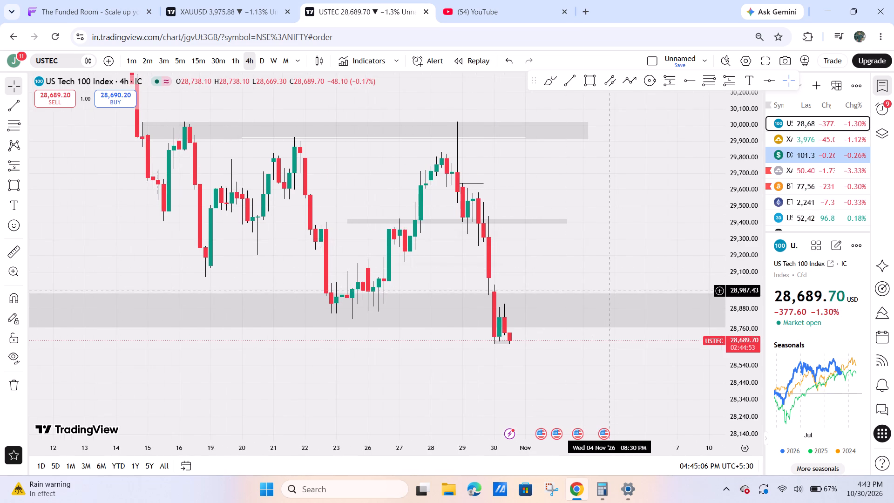
pyautogui.moveTo(609, 290); pyautogui.dragTo(605, 289)
pyautogui.click(236, 54)
pyautogui.hscroll(1, 503, 207)
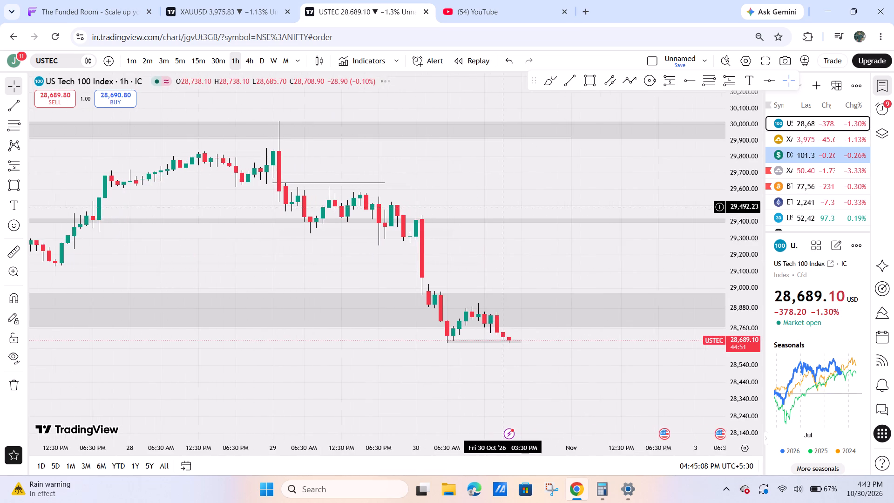
pyautogui.moveTo(750, 394); pyautogui.dragTo(714, 186)
pyautogui.moveTo(633, 265); pyautogui.dragTo(540, 129)
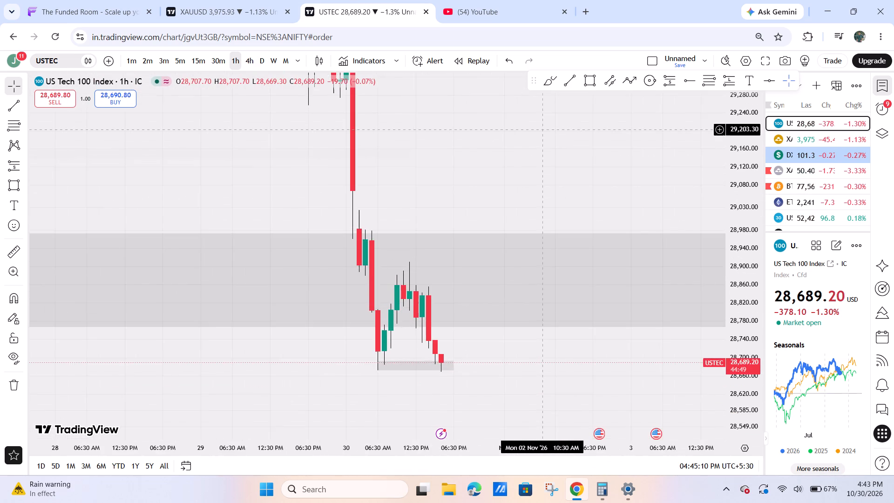
pyautogui.moveTo(425, 151); pyautogui.dragTo(488, 162)
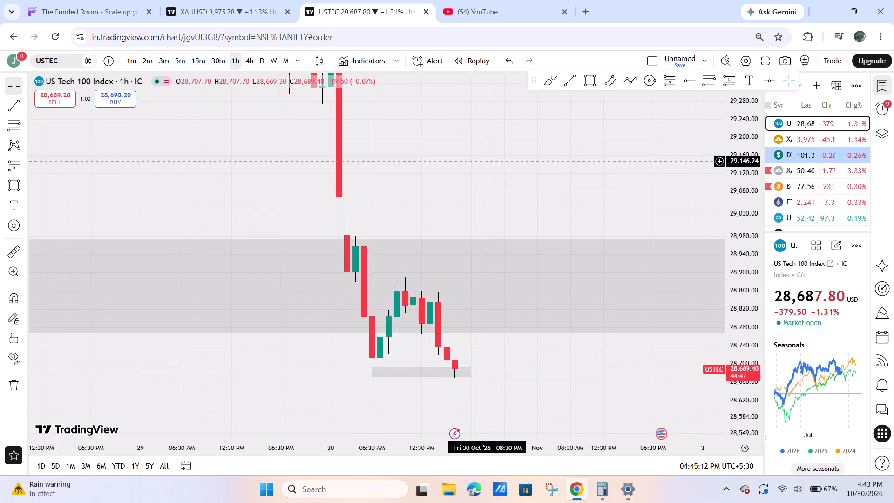
pyautogui.moveTo(753, 163); pyautogui.dragTo(712, 256)
pyautogui.moveTo(609, 212); pyautogui.dragTo(573, 210)
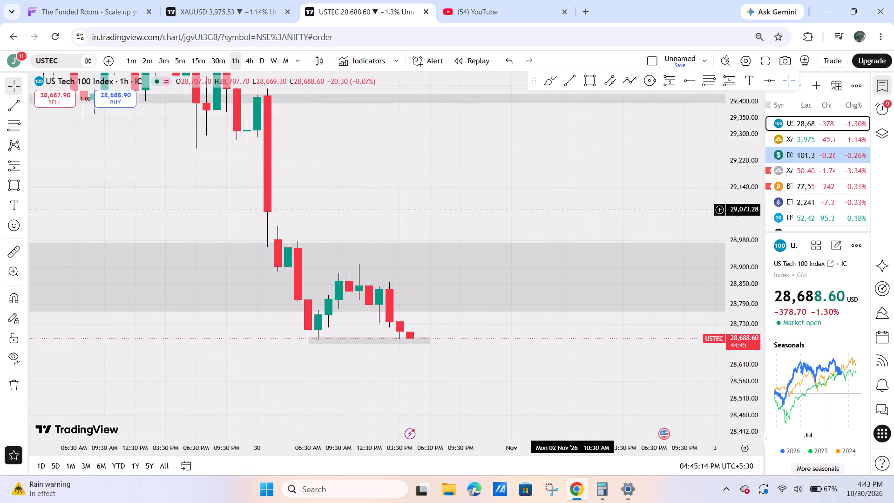
pyautogui.moveTo(758, 351); pyautogui.dragTo(750, 251)
pyautogui.moveTo(631, 217); pyautogui.dragTo(529, 158)
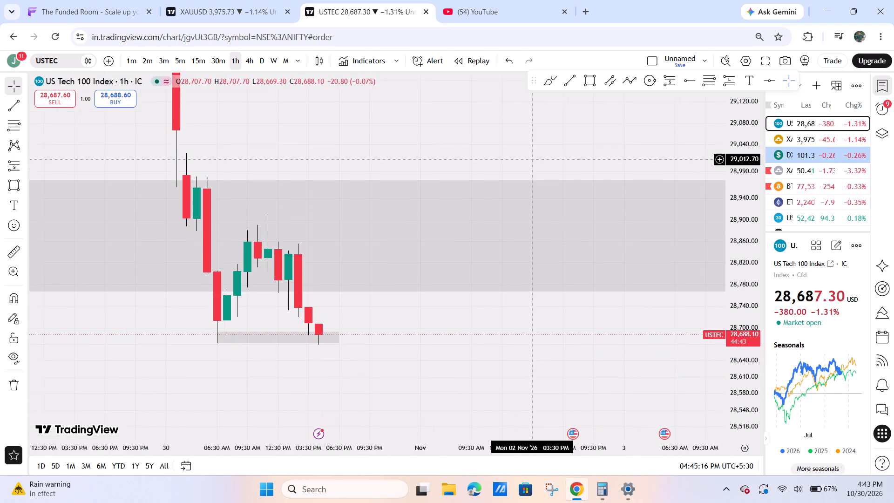
pyautogui.moveTo(529, 158); pyautogui.dragTo(529, 159)
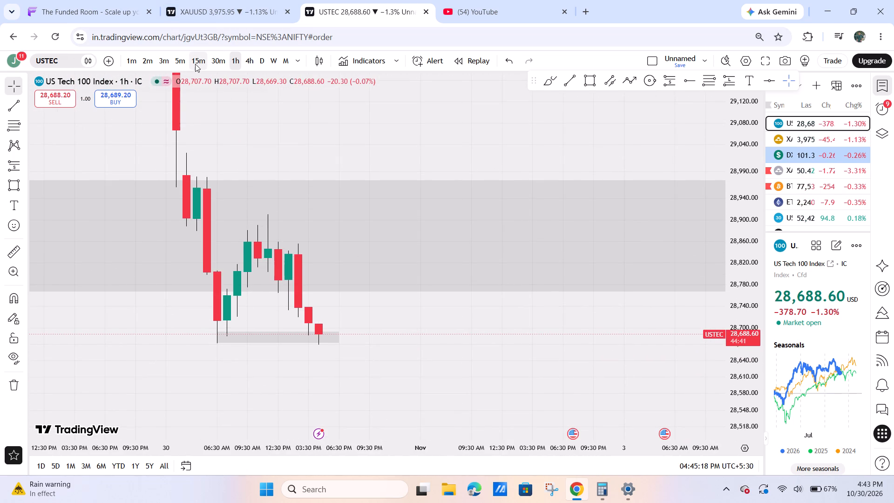
# Examine USTEC price around the small lower support box on the 15-minute and 5-minute timeframes.
pyautogui.click(196, 64)
pyautogui.moveTo(464, 321); pyautogui.dragTo(583, 339)
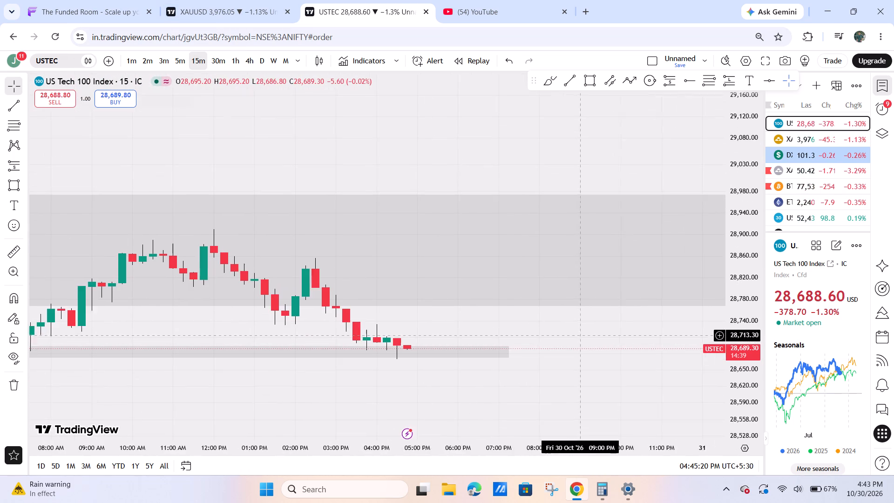
pyautogui.moveTo(731, 372); pyautogui.dragTo(723, 293)
pyautogui.moveTo(618, 382); pyautogui.dragTo(633, 231)
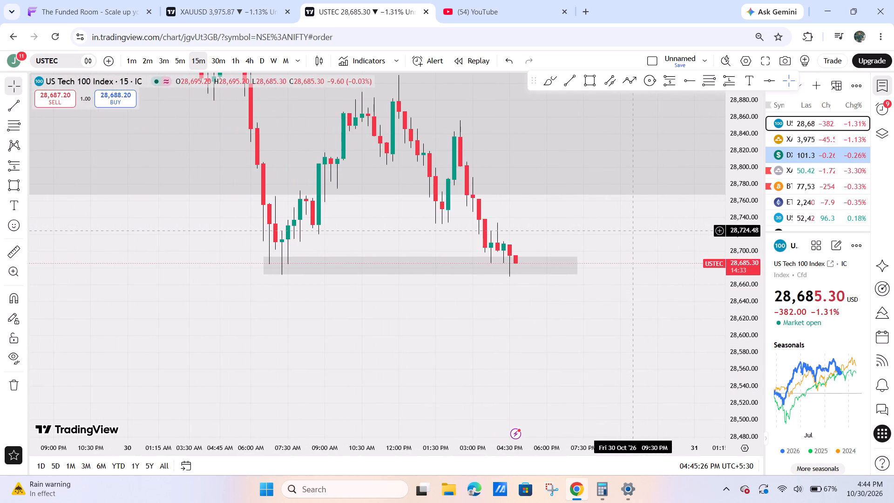
pyautogui.click(172, 58)
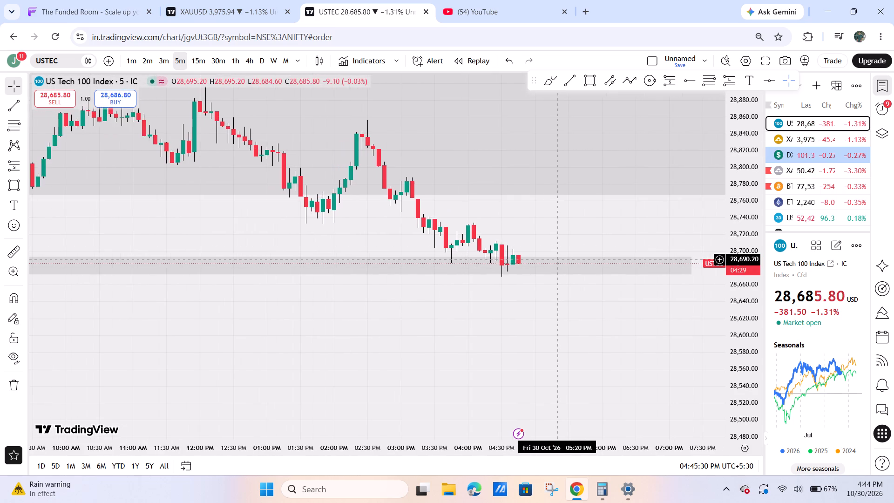
# Switch the chart to XAUUSD and examine price at its grey support zone on the 5-minute and 1-hour timeframes.
pyautogui.click(808, 135)
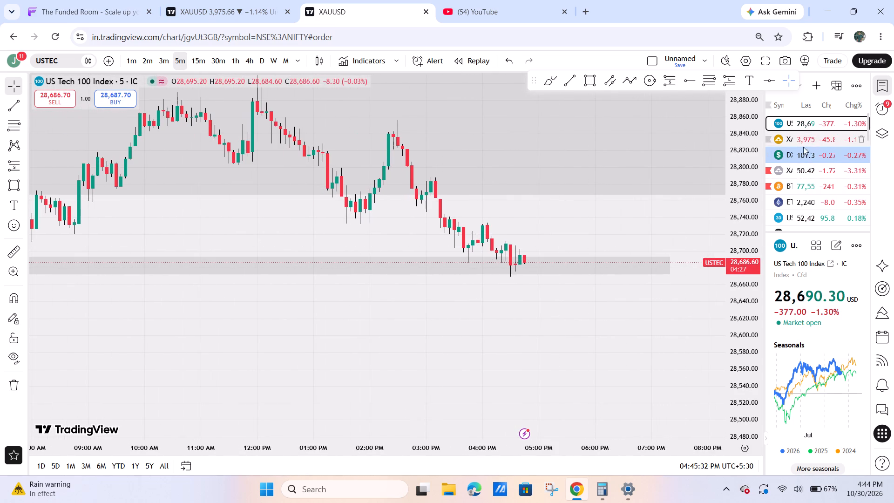
pyautogui.moveTo(624, 303); pyautogui.dragTo(661, 238)
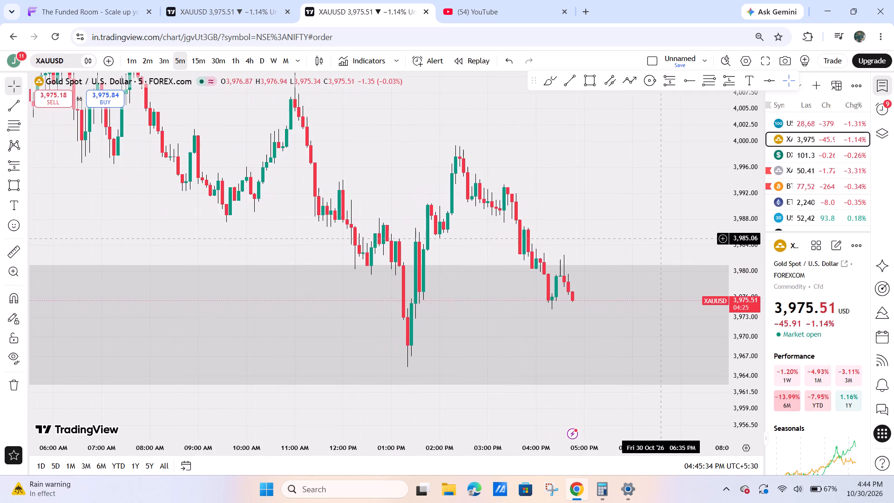
pyautogui.click(227, 61)
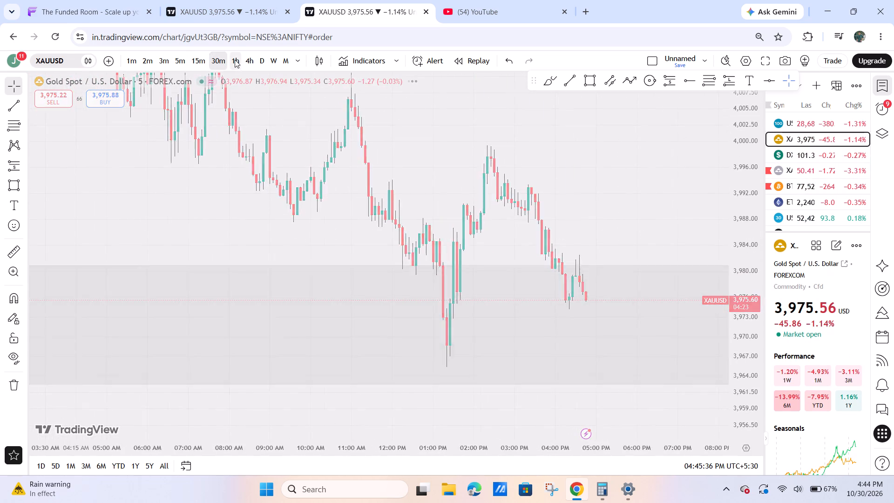
pyautogui.click(237, 59)
pyautogui.moveTo(738, 119); pyautogui.dragTo(707, 368)
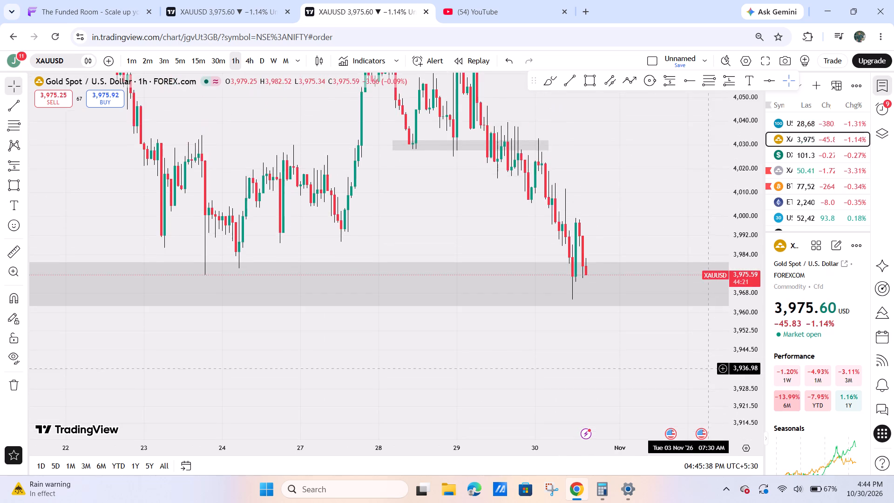
pyautogui.moveTo(701, 372); pyautogui.dragTo(619, 408)
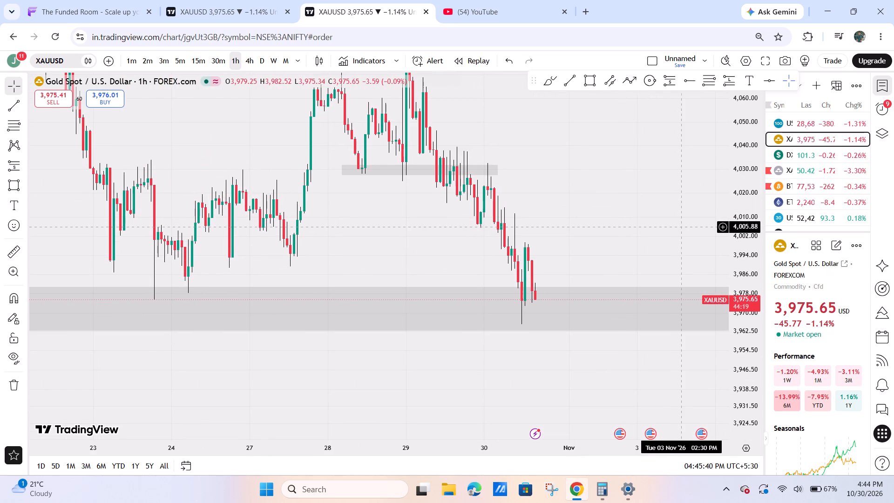
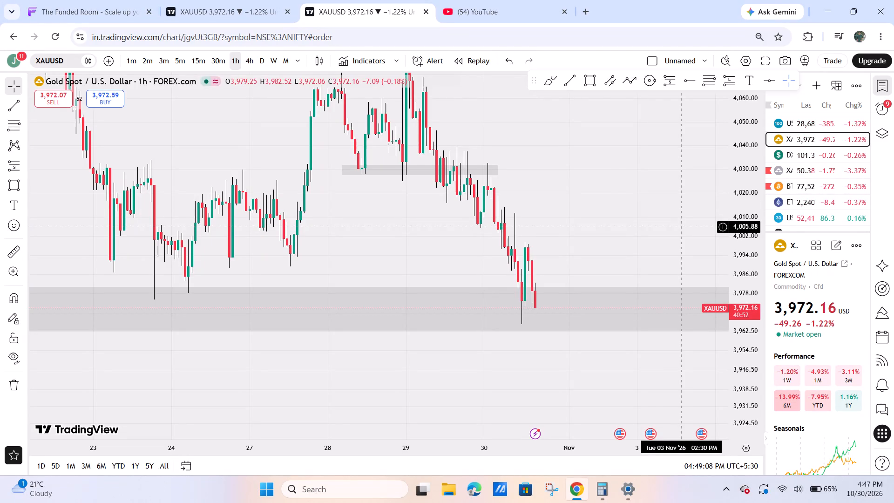
# Examine XAUUSD price around the wide grey support zone and the small box above it on the 1-hour chart.
pyautogui.moveTo(623, 265); pyautogui.dragTo(585, 252)
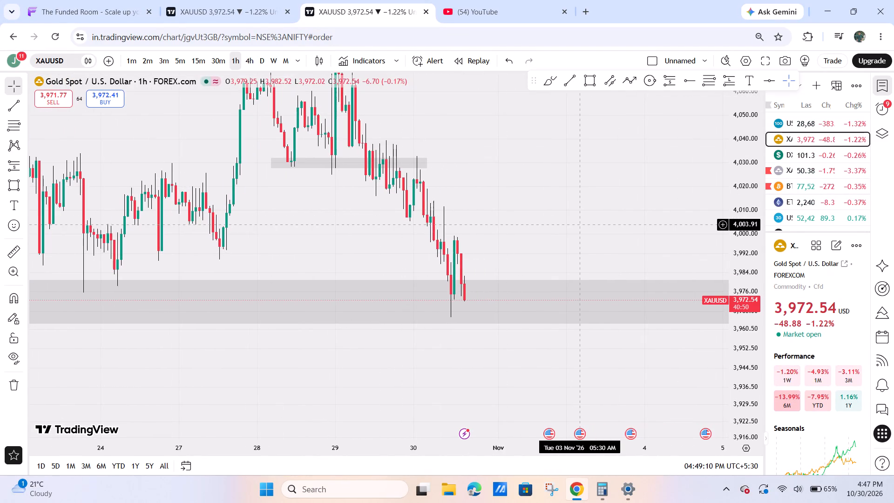
pyautogui.moveTo(739, 170); pyautogui.dragTo(697, 350)
pyautogui.moveTo(544, 256); pyautogui.dragTo(540, 256)
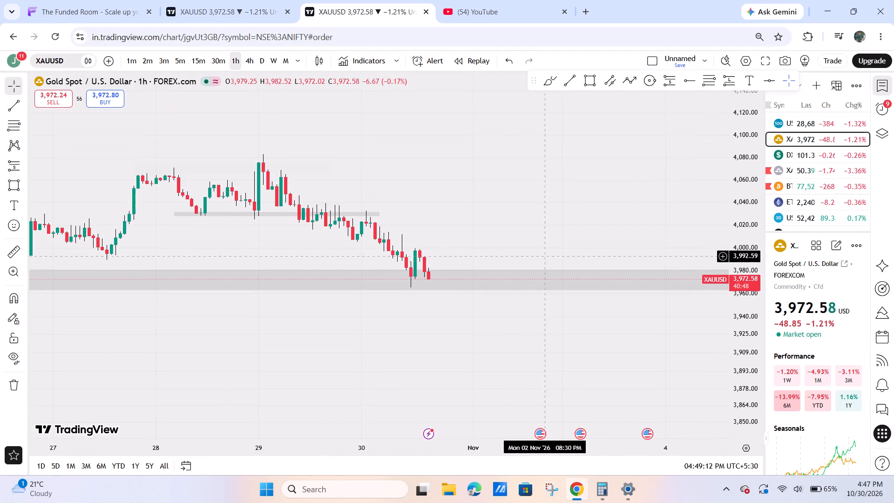
pyautogui.moveTo(540, 256); pyautogui.dragTo(478, 247)
pyautogui.click(235, 0)
pyautogui.click(105, 0)
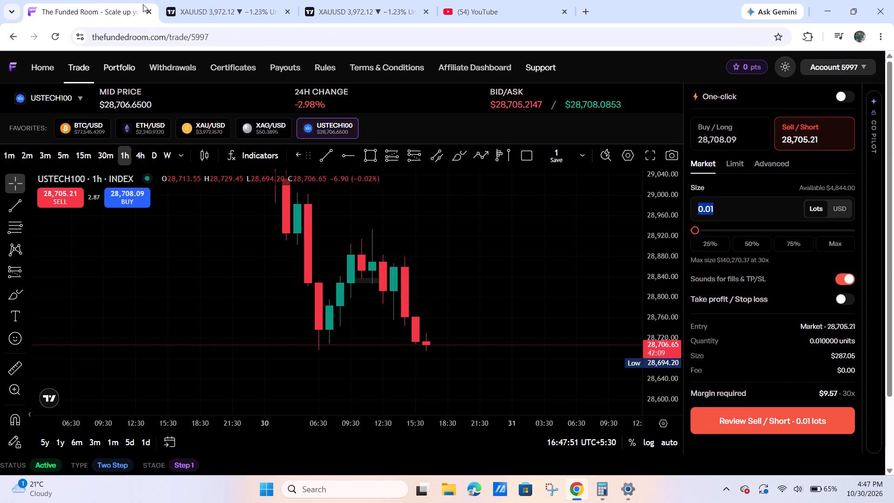
pyautogui.click(349, 0)
pyautogui.moveTo(453, 216); pyautogui.dragTo(508, 215)
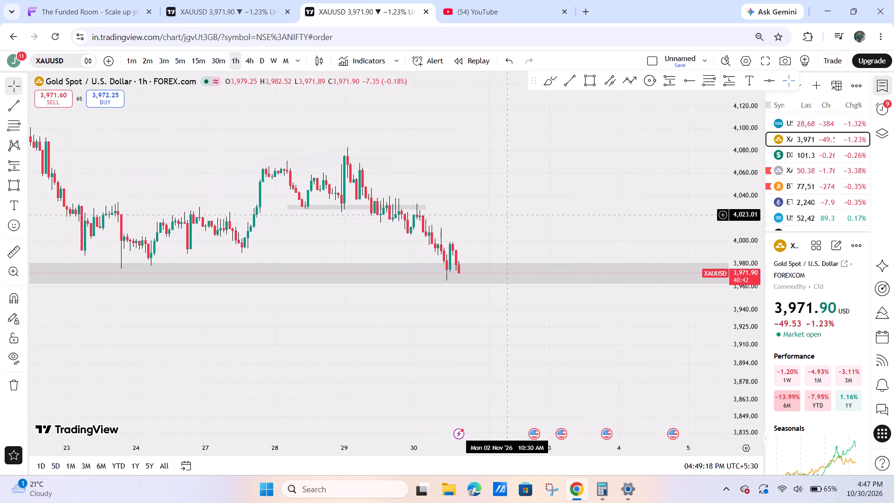
pyautogui.moveTo(742, 340); pyautogui.dragTo(728, 143)
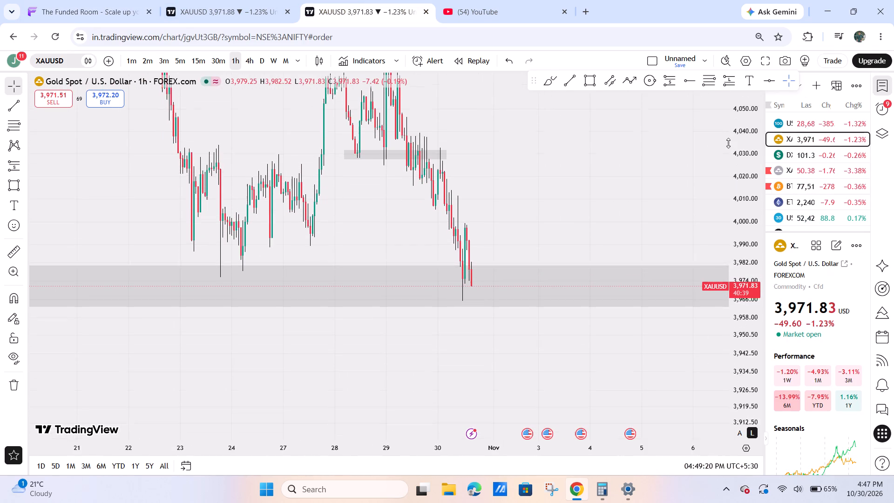
pyautogui.moveTo(728, 143); pyautogui.dragTo(728, 142)
pyautogui.moveTo(475, 209); pyautogui.dragTo(460, 209)
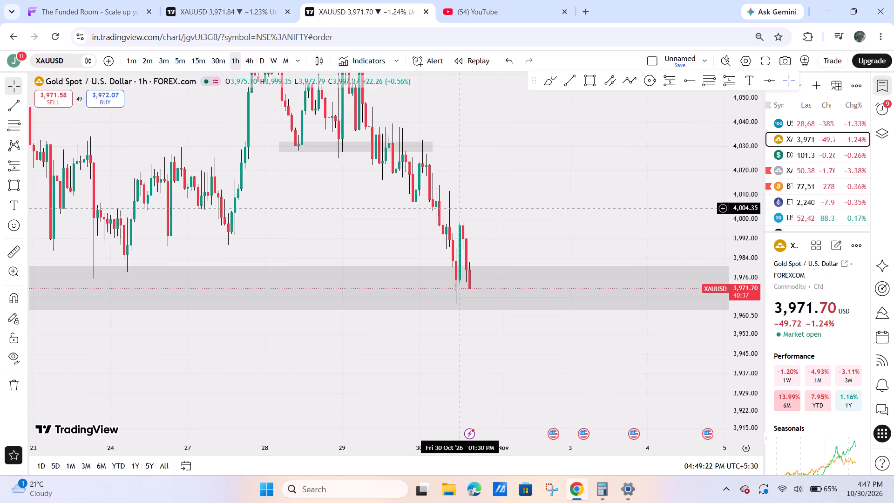
pyautogui.moveTo(524, 202); pyautogui.dragTo(446, 200)
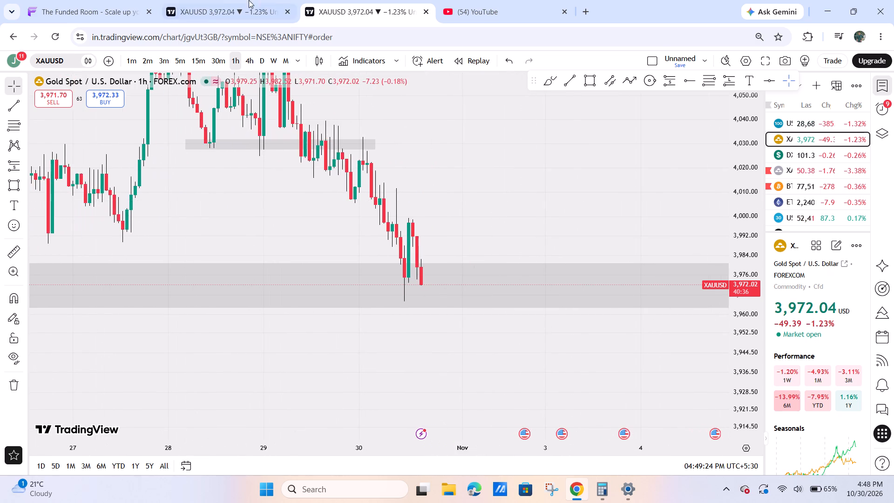
# Switch to The Funded Room, show USTECH100 on the 15-minute chart, and open a 0.02-lot market sell for review.
pyautogui.click(220, 0)
pyautogui.moveTo(129, 0); pyautogui.dragTo(124, 3)
pyautogui.moveTo(456, 337); pyautogui.dragTo(414, 294)
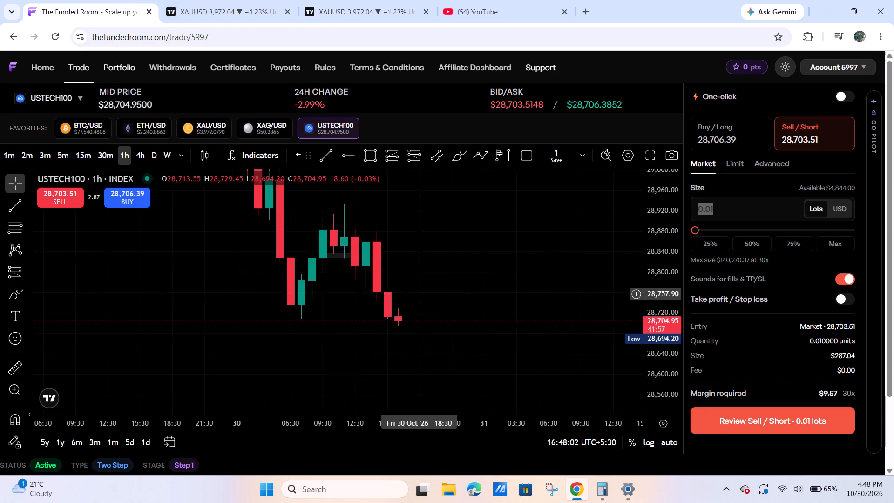
pyautogui.moveTo(414, 294); pyautogui.dragTo(414, 295)
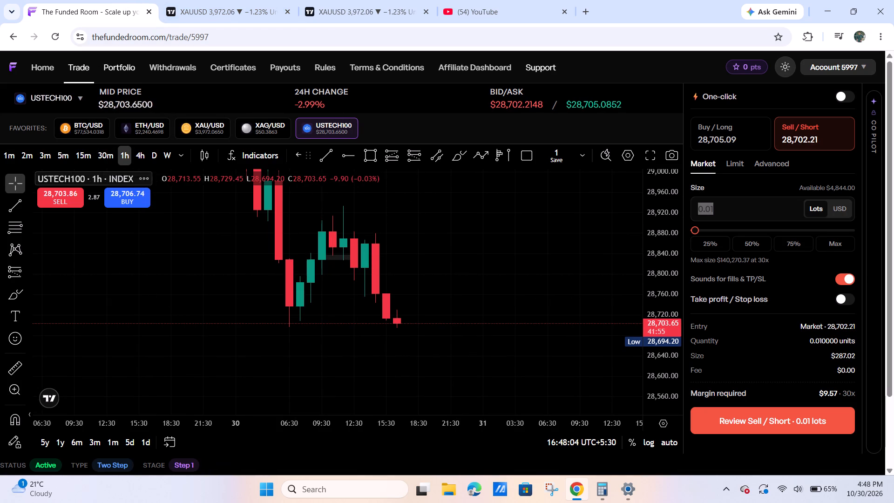
pyautogui.click(94, 158)
pyautogui.moveTo(666, 319); pyautogui.dragTo(662, 297)
pyautogui.moveTo(615, 329); pyautogui.dragTo(609, 262)
pyautogui.click(735, 207)
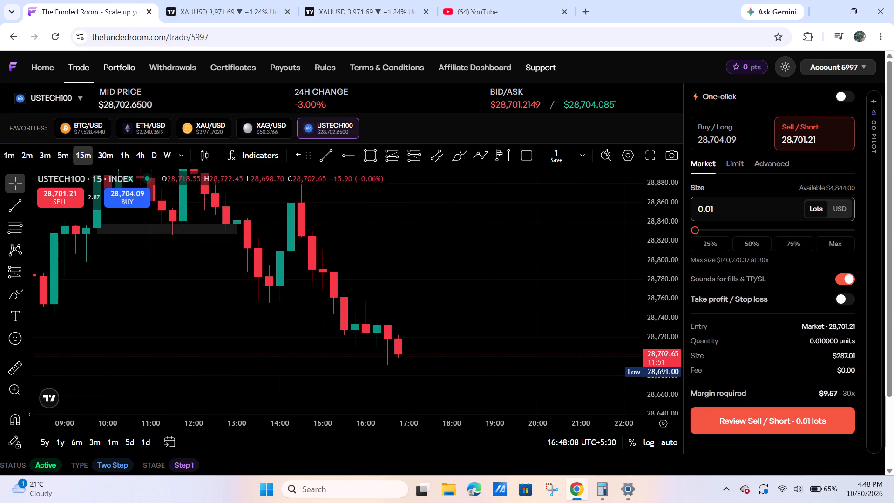
pyautogui.press('BackSpace')
pyautogui.press('BackSpace')
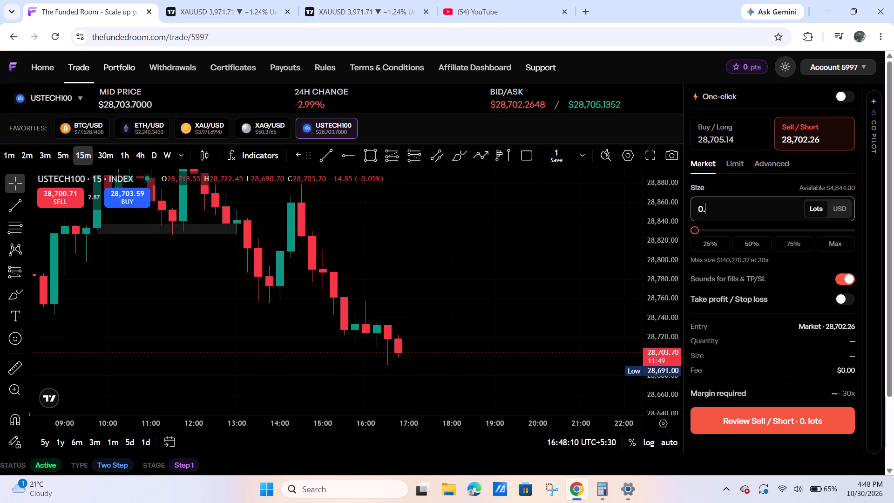
pyautogui.write('02')
pyautogui.moveTo(610, 308); pyautogui.dragTo(605, 250)
pyautogui.click(811, 424)
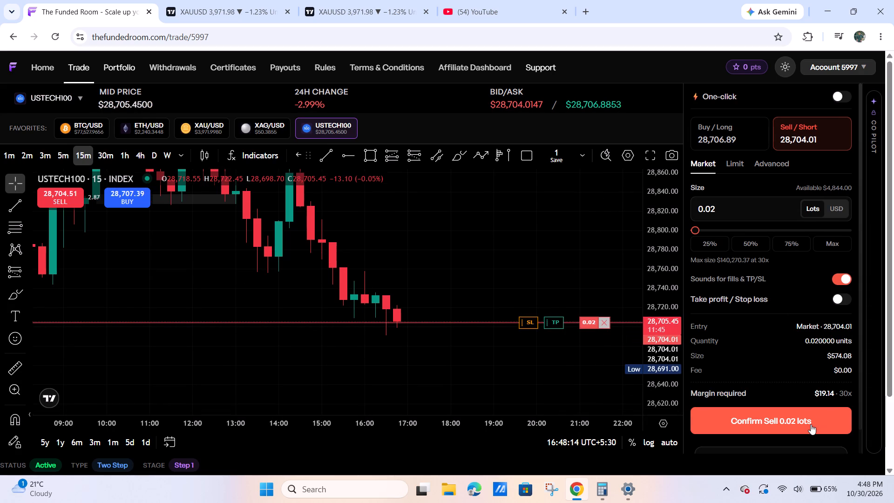
# Place the pending USTECH100 sell order's stop loss above entry at 28733.63.
pyautogui.moveTo(530, 322); pyautogui.dragTo(536, 296)
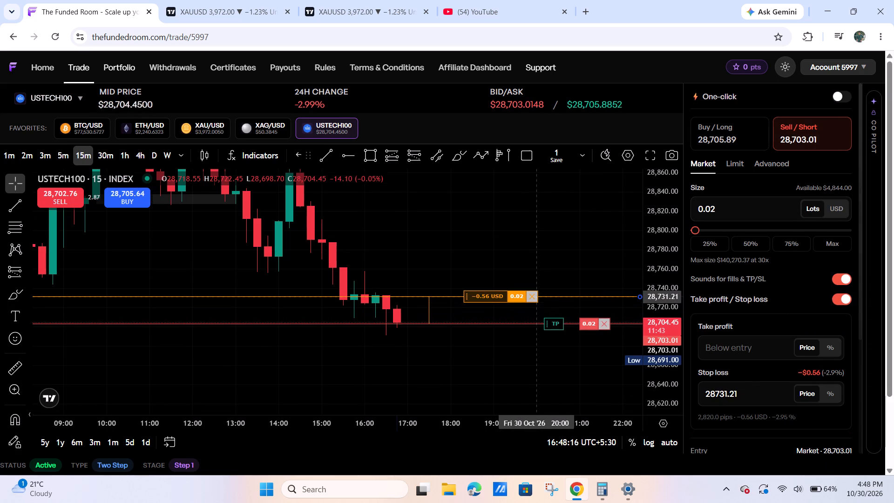
pyautogui.moveTo(536, 296); pyautogui.dragTo(536, 294)
pyautogui.moveTo(622, 306); pyautogui.dragTo(597, 288)
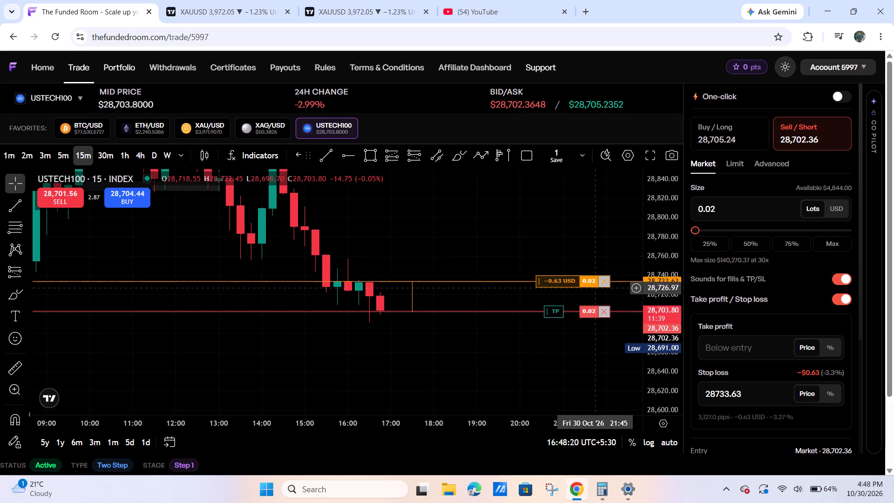
# Set the pending sell order's size to 0.2 lots.
pyautogui.click(757, 204)
pyautogui.press('BackSpace')
pyautogui.press('BackSpace')
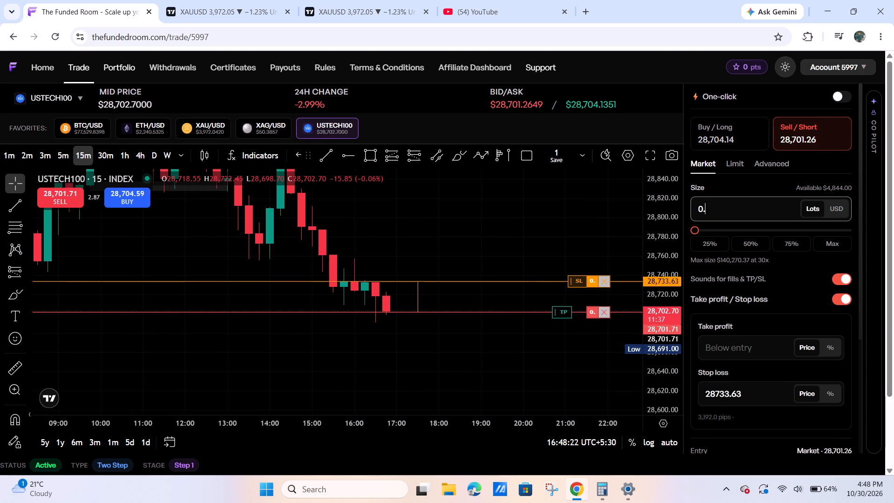
pyautogui.press('2')
# Place the pending sell order's take profit below entry at 28615.11.
pyautogui.moveTo(588, 233); pyautogui.dragTo(513, 220)
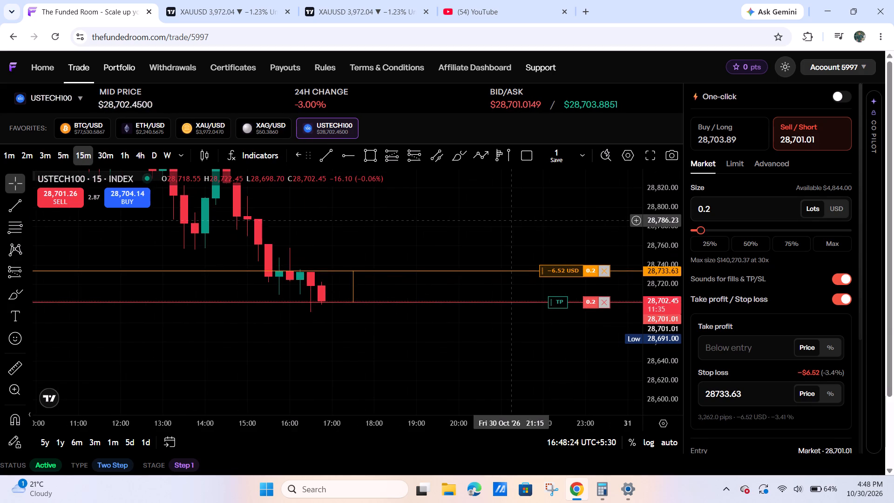
pyautogui.moveTo(555, 298); pyautogui.dragTo(527, 385)
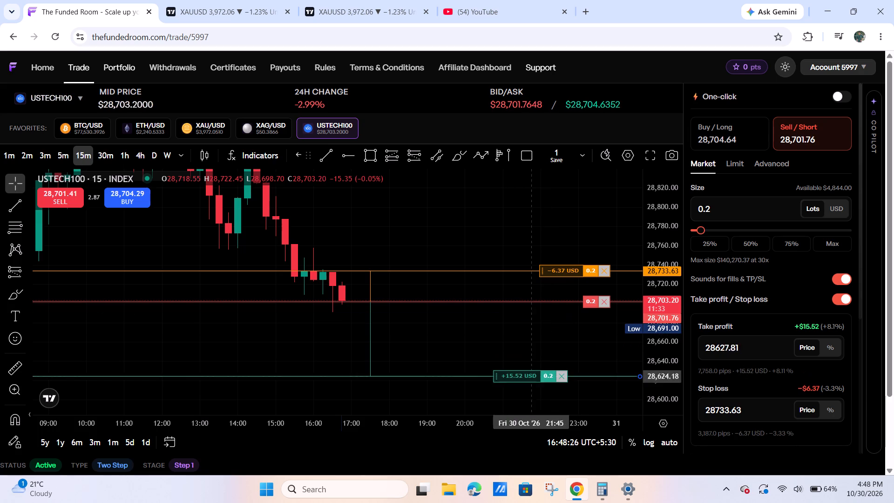
pyautogui.moveTo(527, 385); pyautogui.dragTo(526, 385)
pyautogui.moveTo(461, 333); pyautogui.dragTo(443, 329)
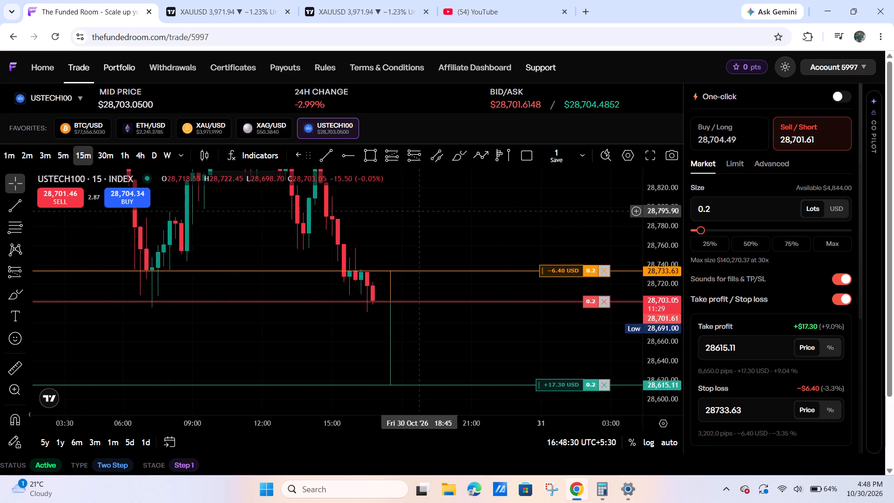
# Draw a thin rectangle along the USTECH100 lows, from 06:30 on 30 Oct at about 28,705 to beyond the current candle.
pyautogui.click(373, 157)
pyautogui.click(132, 298)
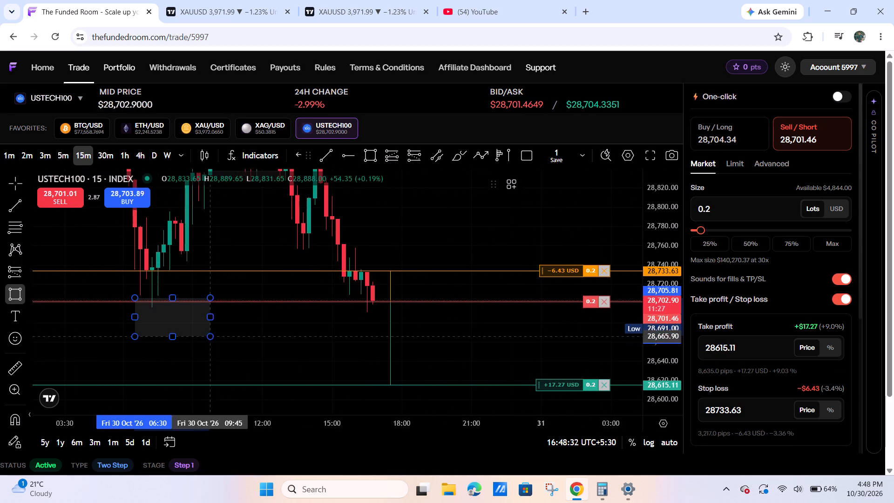
pyautogui.click(427, 309)
pyautogui.click(427, 249)
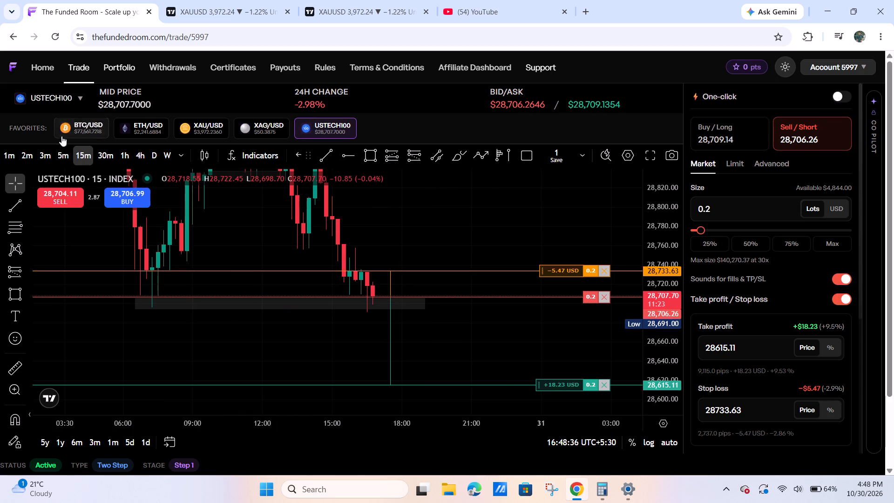
# Check the USTECH100 1-hour chart, then examine XAUUSD and USTEC 1-hour price on TradingView around their support zones.
pyautogui.click(122, 152)
pyautogui.moveTo(467, 357); pyautogui.dragTo(572, 308)
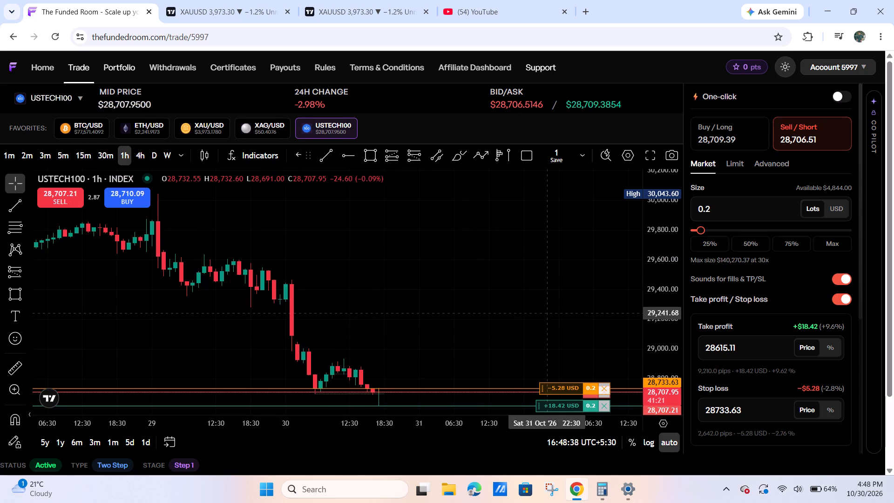
pyautogui.moveTo(572, 308); pyautogui.dragTo(578, 306)
pyautogui.click(366, 0)
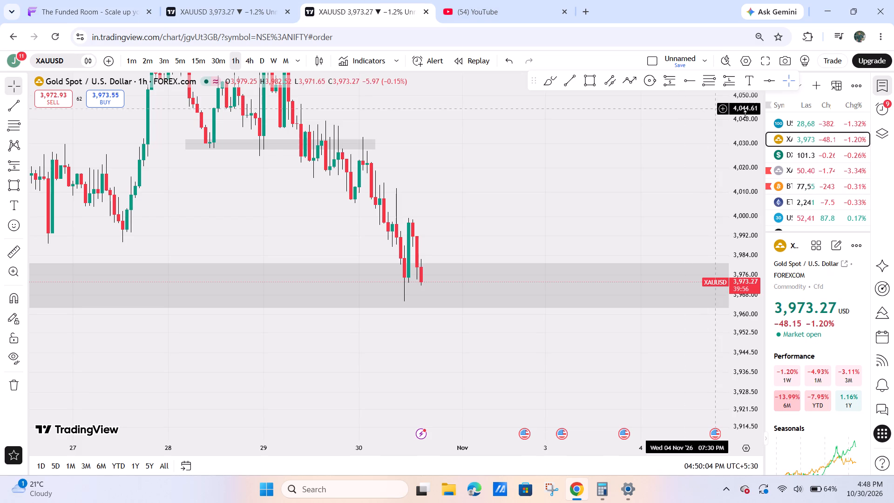
pyautogui.click(791, 124)
pyautogui.moveTo(574, 243); pyautogui.dragTo(604, 114)
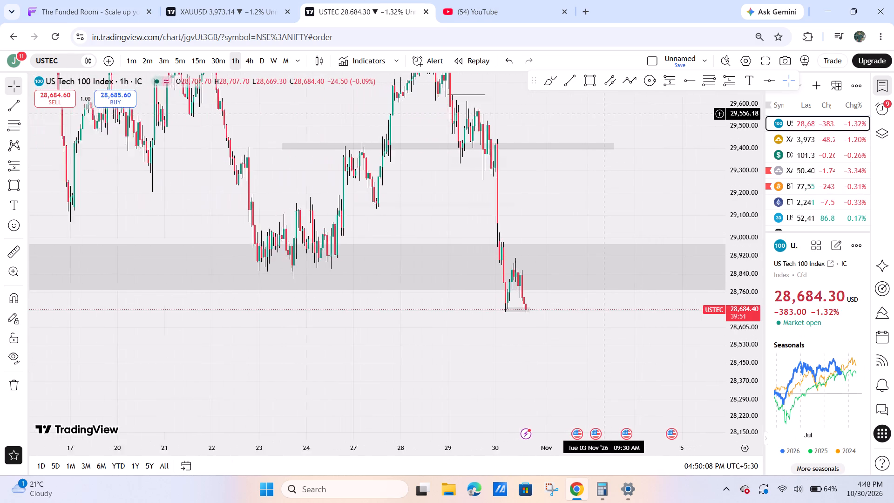
pyautogui.click(453, 0)
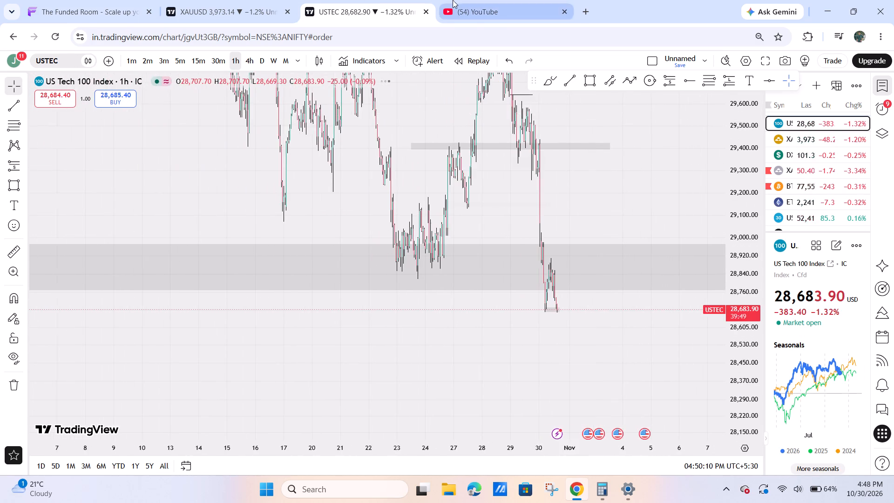
# Return to The Funded Room and place the 0.2-lot USTECH100 market sell with its take profit and stop loss.
pyautogui.click(88, 0)
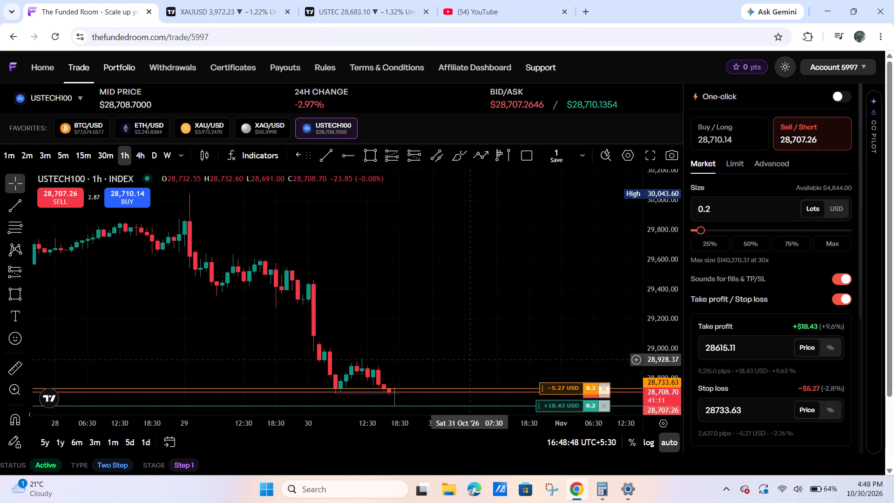
pyautogui.scroll(-2, 765, 383)
pyautogui.scroll(-1, 772, 330)
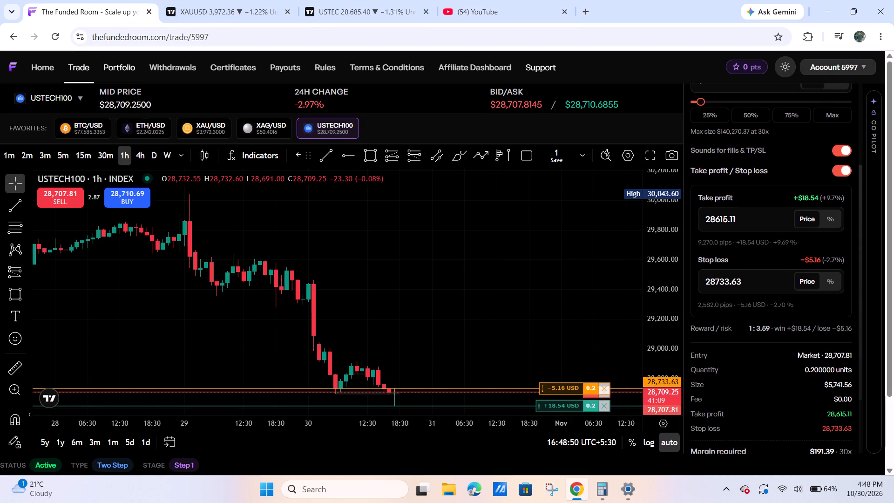
pyautogui.scroll(-2, 772, 330)
pyautogui.click(779, 391)
# Move the open USTECH100 short's take profit down to 28399.84, keeping the stop loss at 28733.63.
pyautogui.moveTo(619, 320); pyautogui.dragTo(560, 267)
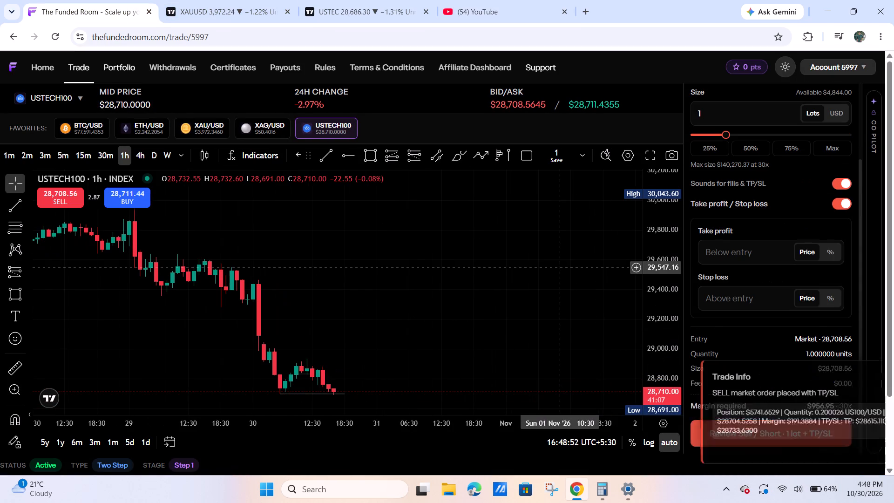
pyautogui.moveTo(657, 232); pyautogui.dragTo(640, 307)
pyautogui.moveTo(601, 302); pyautogui.dragTo(549, 206)
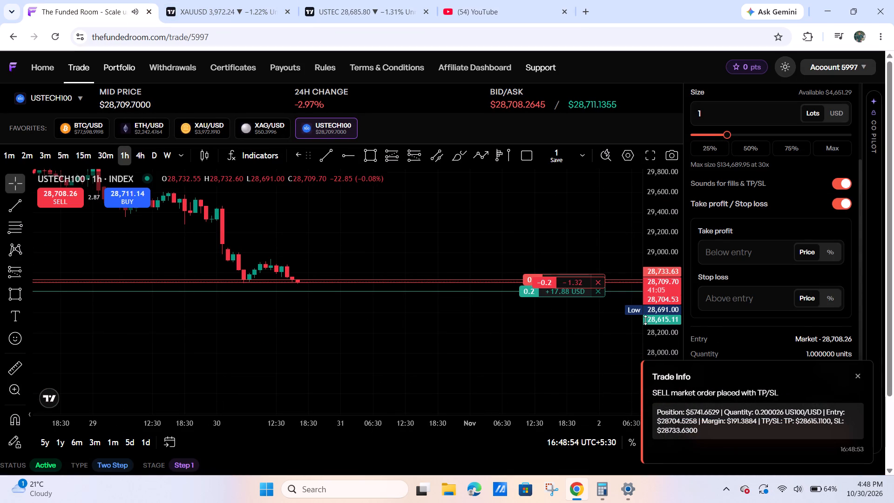
pyautogui.moveTo(652, 324); pyautogui.dragTo(639, 68)
pyautogui.moveTo(545, 288); pyautogui.dragTo(525, 347)
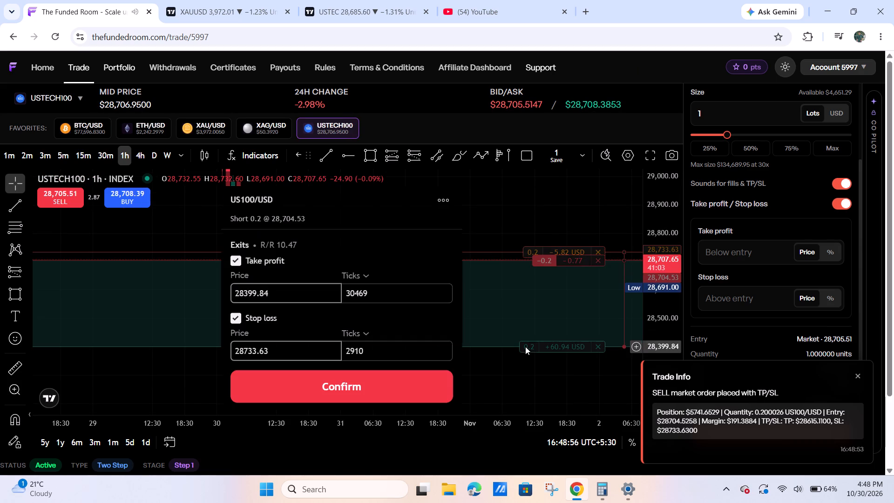
pyautogui.click(406, 393)
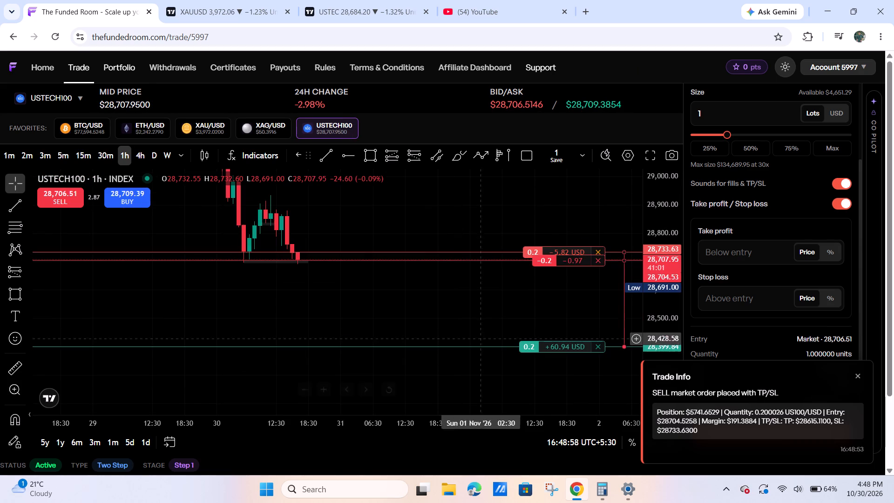
# Examine the open short against USTECH100 price on the 1-hour and 15-minute charts, dismissing the trade notification.
pyautogui.moveTo(506, 318); pyautogui.dragTo(431, 358)
pyautogui.moveTo(429, 350); pyautogui.dragTo(530, 360)
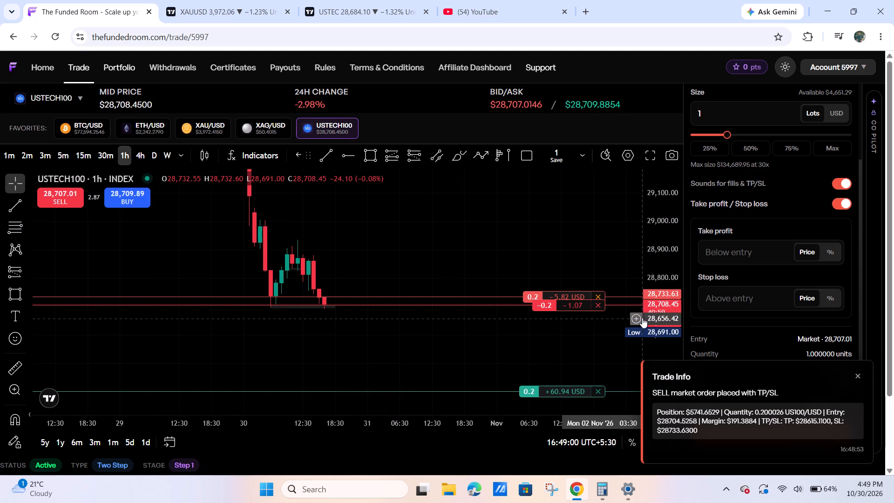
pyautogui.click(644, 315)
pyautogui.moveTo(665, 323); pyautogui.dragTo(643, 160)
pyautogui.moveTo(494, 247); pyautogui.dragTo(483, 234)
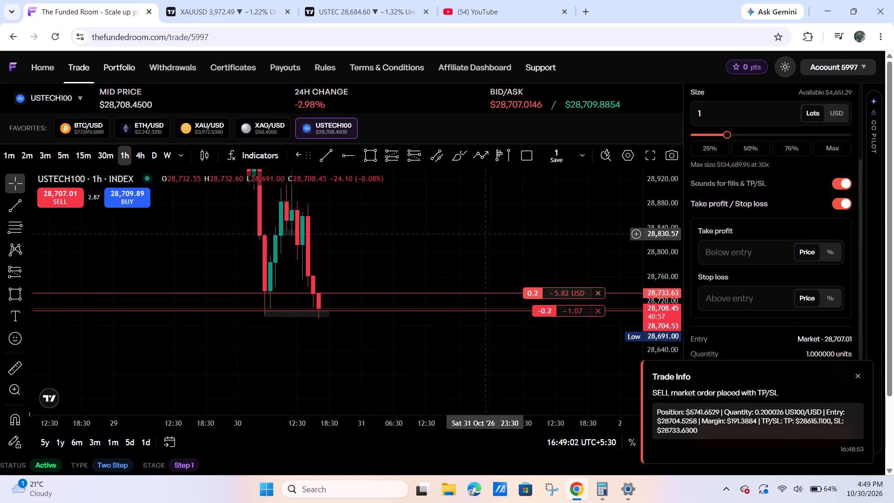
pyautogui.click(83, 153)
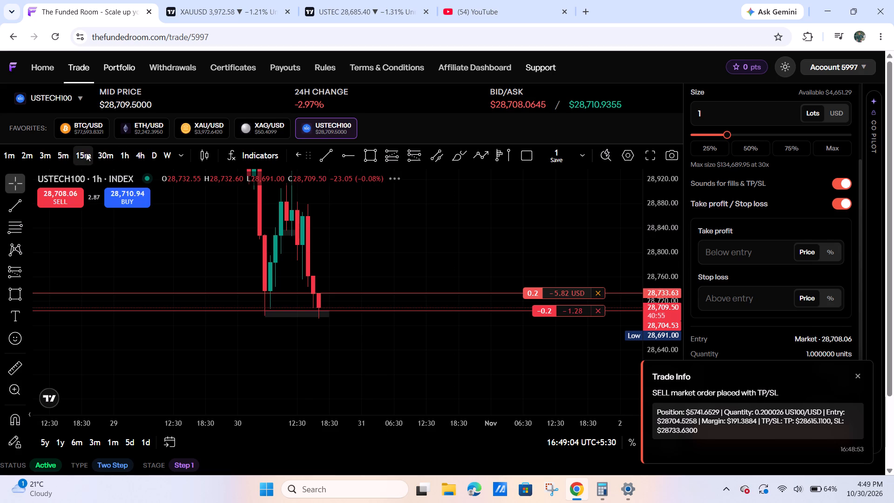
pyautogui.click(862, 377)
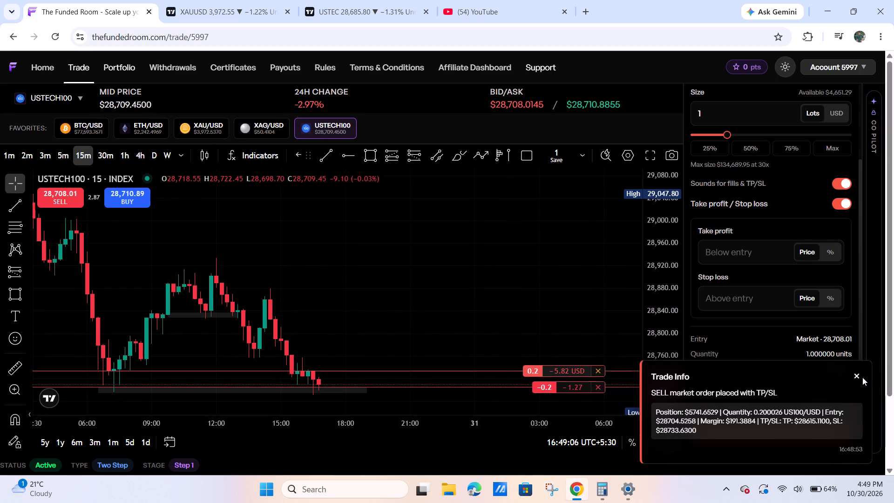
pyautogui.click(857, 377)
pyautogui.moveTo(604, 318); pyautogui.dragTo(623, 221)
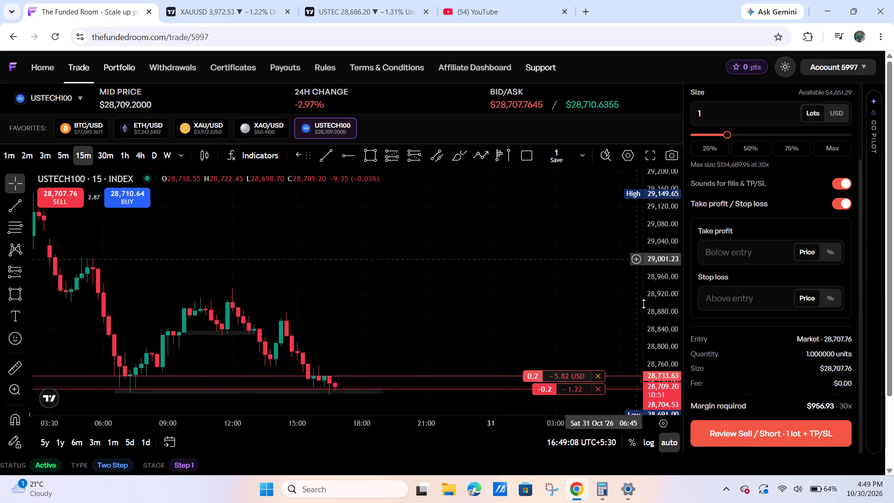
# Raise the upper edge of the grey support rectangle at the recent lows on the 15-minute USTECH100 chart.
pyautogui.moveTo(662, 371); pyautogui.dragTo(645, 171)
pyautogui.moveTo(488, 320); pyautogui.dragTo(549, 24)
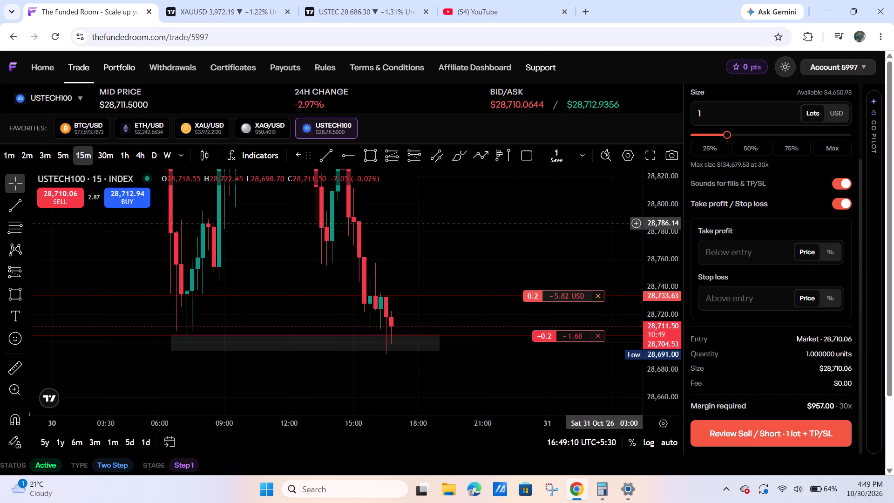
pyautogui.moveTo(664, 228); pyautogui.dragTo(628, 309)
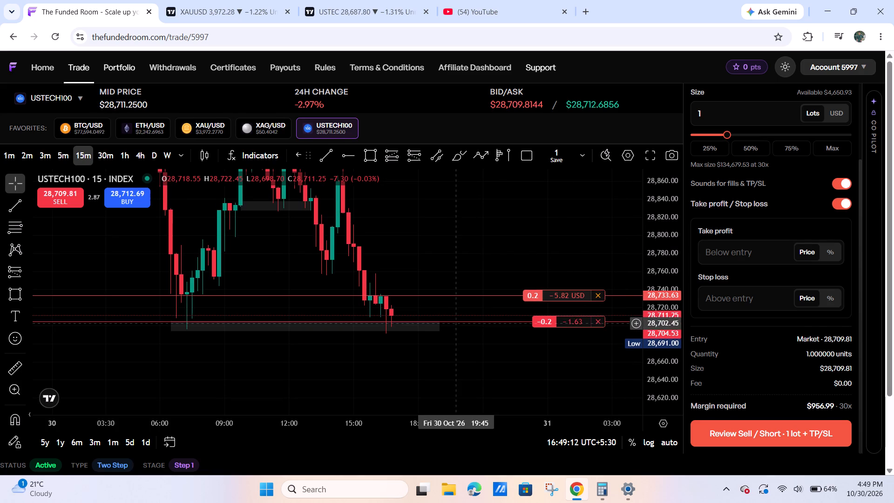
pyautogui.moveTo(307, 321); pyautogui.dragTo(305, 315)
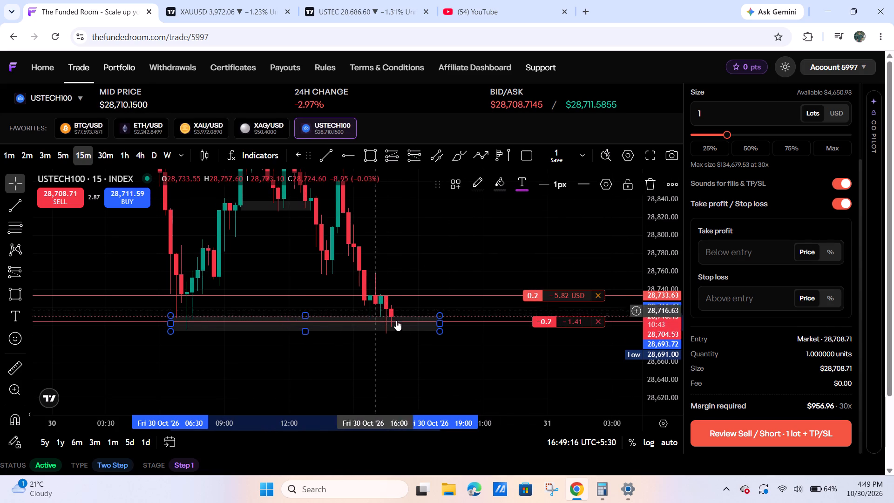
# Examine the open USTECH100 short's stop loss and take profit levels against price on the 15-minute, 1-hour and 4-hour charts.
pyautogui.moveTo(416, 239); pyautogui.dragTo(457, 244)
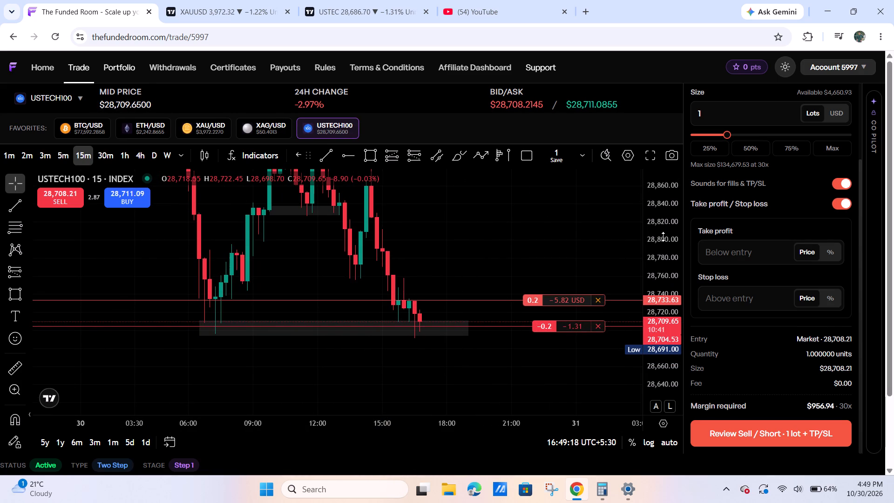
pyautogui.moveTo(660, 233); pyautogui.dragTo(653, 252)
pyautogui.moveTo(545, 361); pyautogui.dragTo(524, 323)
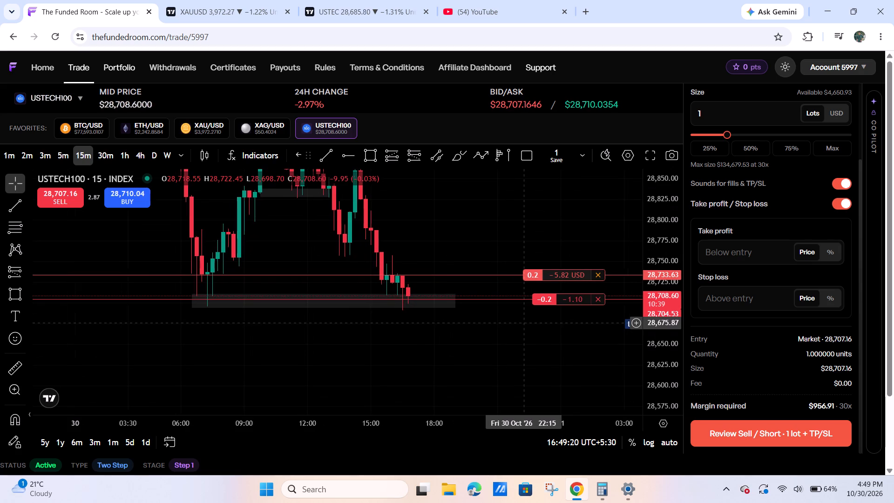
pyautogui.moveTo(663, 244); pyautogui.dragTo(625, 340)
pyautogui.moveTo(611, 344); pyautogui.dragTo(580, 332)
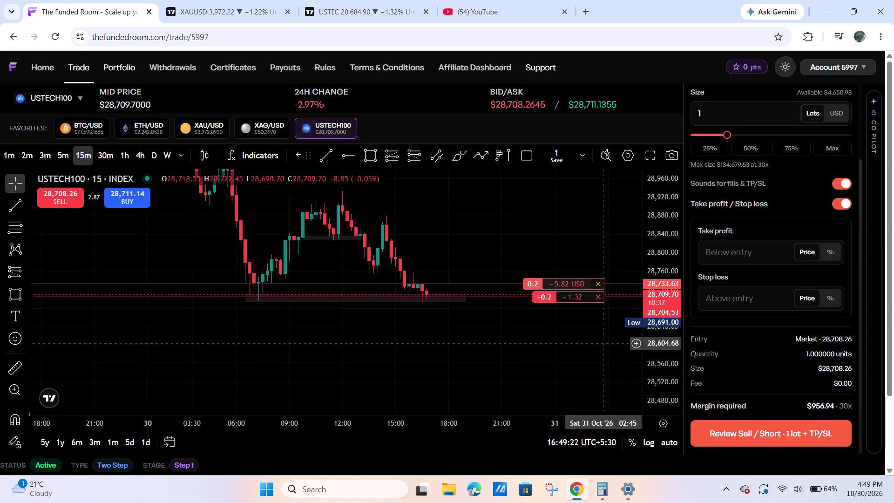
pyautogui.moveTo(580, 332); pyautogui.dragTo(534, 259)
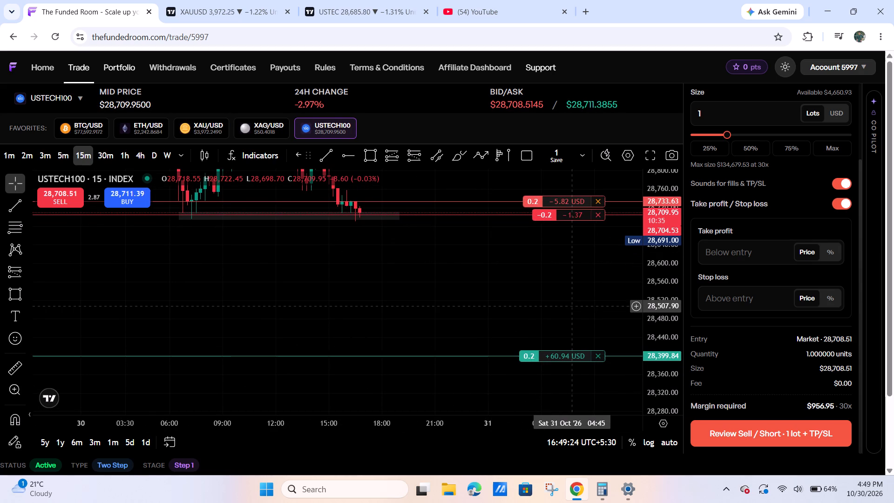
pyautogui.click(128, 154)
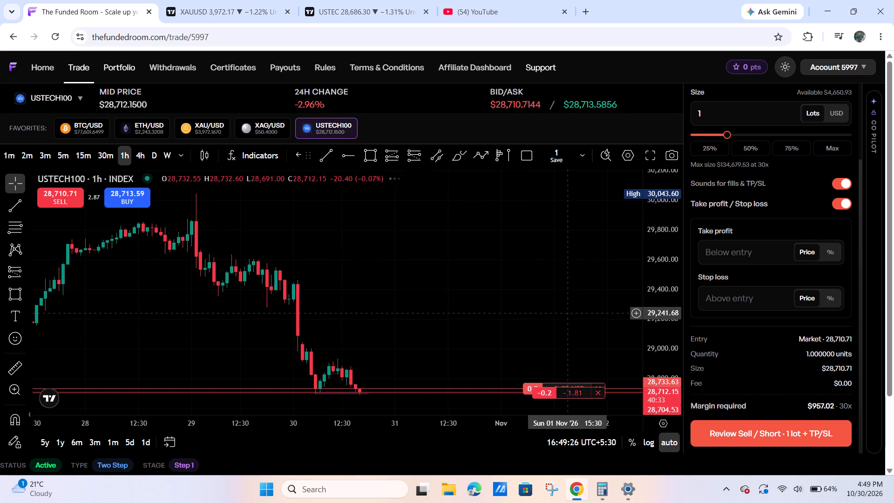
pyautogui.moveTo(667, 349); pyautogui.dragTo(649, 282)
pyautogui.moveTo(588, 330); pyautogui.dragTo(503, 178)
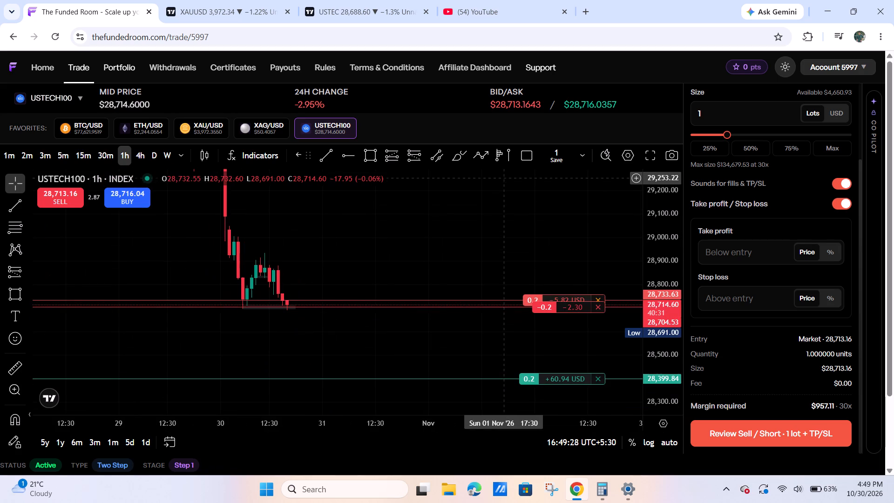
pyautogui.moveTo(667, 349); pyautogui.dragTo(663, 186)
pyautogui.moveTo(524, 245); pyautogui.dragTo(539, 163)
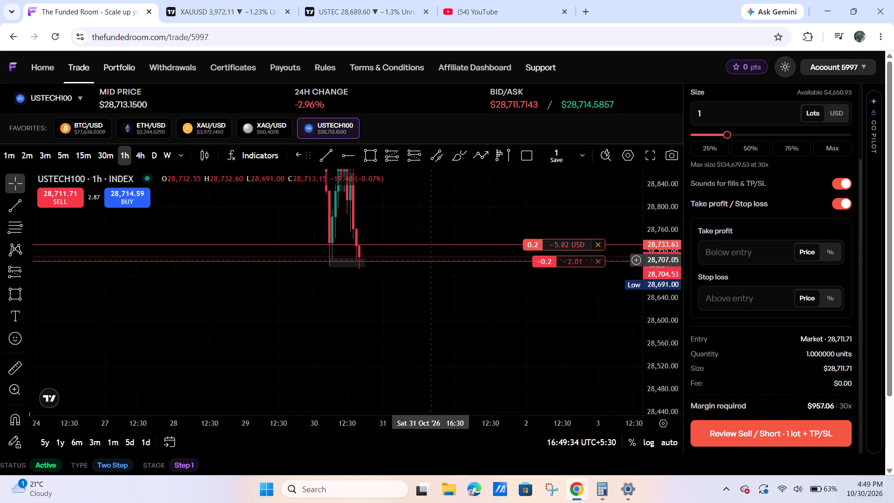
pyautogui.moveTo(668, 231); pyautogui.dragTo(638, 312)
pyautogui.moveTo(637, 312); pyautogui.dragTo(586, 273)
pyautogui.moveTo(538, 278); pyautogui.dragTo(514, 275)
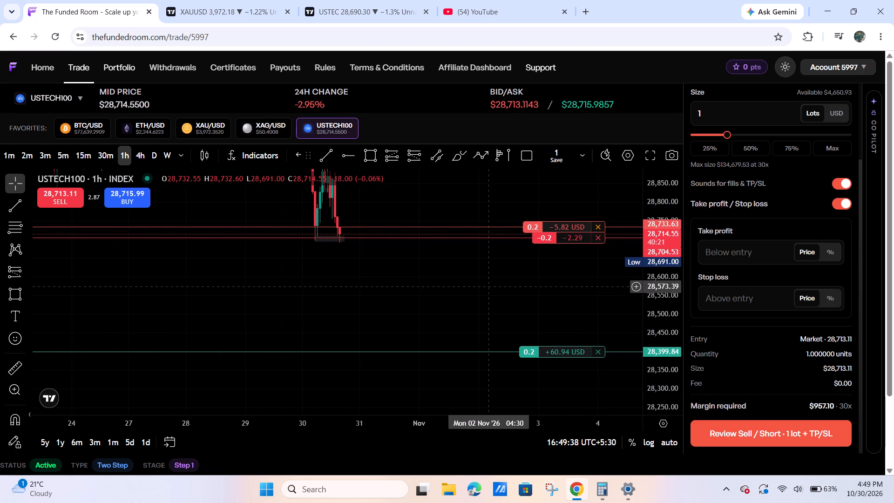
pyautogui.click(139, 156)
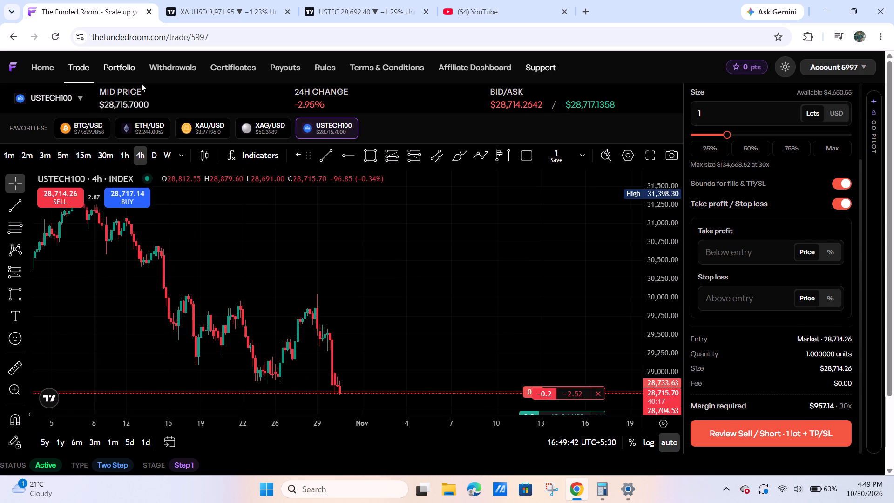
# Draw a short position projection on the 15-minute chart with entry at 28708.30 and stop at 28734.00.
pyautogui.click(81, 150)
pyautogui.moveTo(655, 329); pyautogui.dragTo(642, 385)
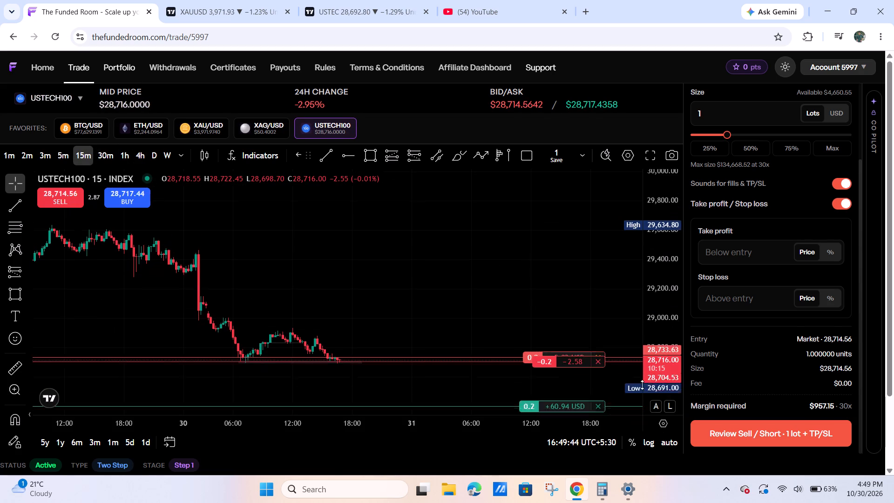
pyautogui.moveTo(642, 385); pyautogui.dragTo(642, 385)
pyautogui.moveTo(622, 315); pyautogui.dragTo(586, 190)
pyautogui.moveTo(660, 313); pyautogui.dragTo(650, 187)
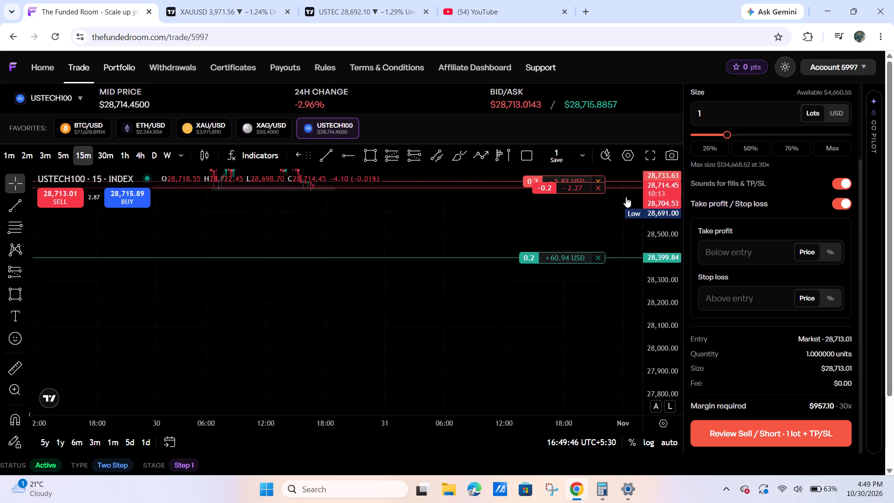
pyautogui.moveTo(510, 212); pyautogui.dragTo(601, 274)
pyautogui.moveTo(668, 311); pyautogui.dragTo(651, 191)
pyautogui.moveTo(505, 244); pyautogui.dragTo(496, 317)
pyautogui.click(414, 155)
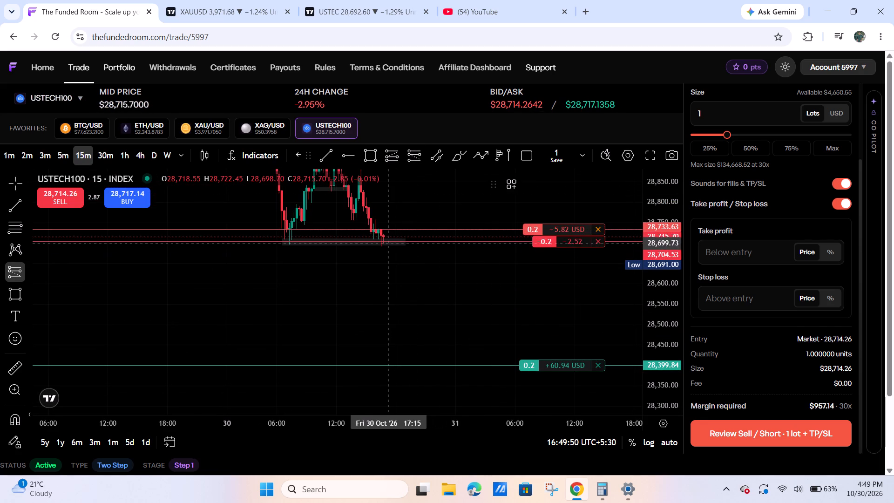
pyautogui.click(388, 239)
pyautogui.moveTo(516, 297); pyautogui.dragTo(529, 319)
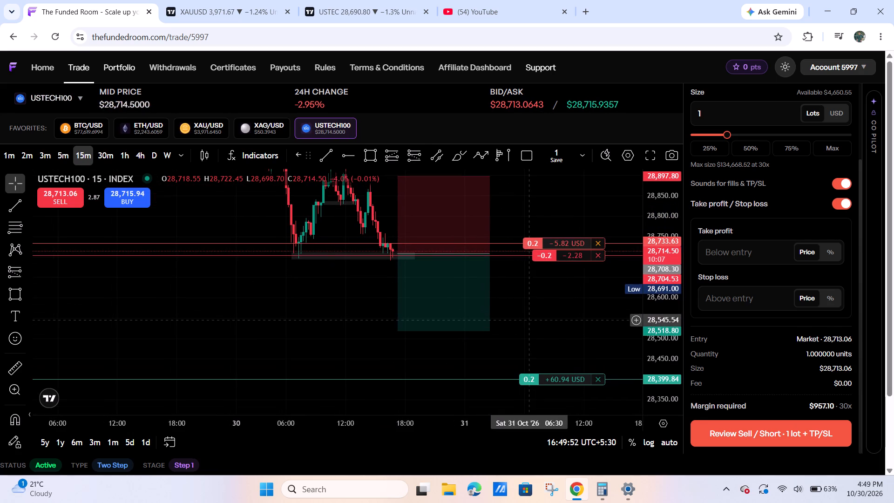
pyautogui.moveTo(399, 177); pyautogui.dragTo(413, 243)
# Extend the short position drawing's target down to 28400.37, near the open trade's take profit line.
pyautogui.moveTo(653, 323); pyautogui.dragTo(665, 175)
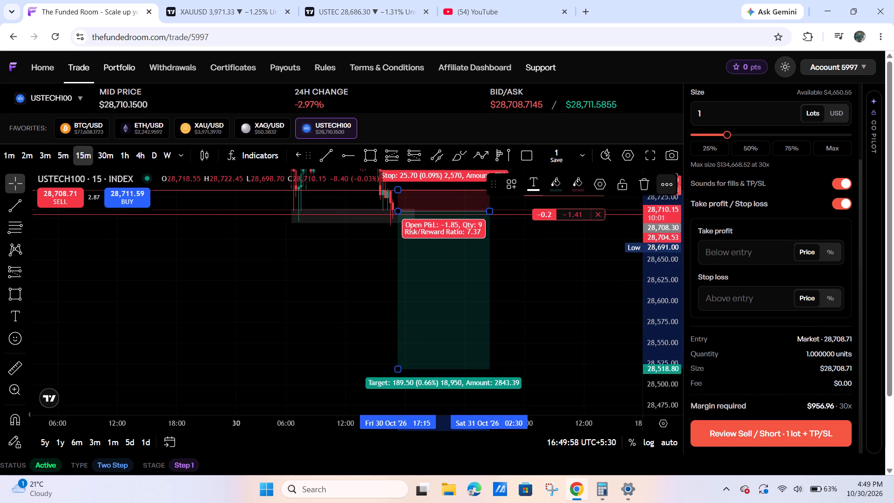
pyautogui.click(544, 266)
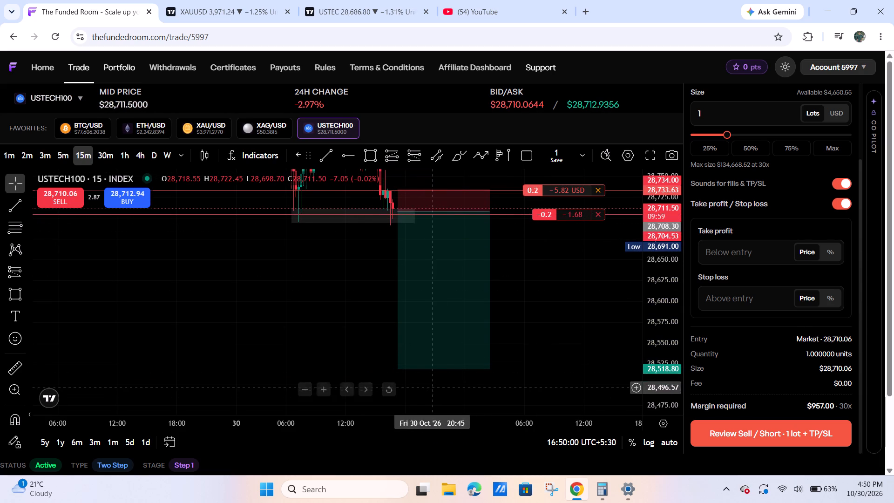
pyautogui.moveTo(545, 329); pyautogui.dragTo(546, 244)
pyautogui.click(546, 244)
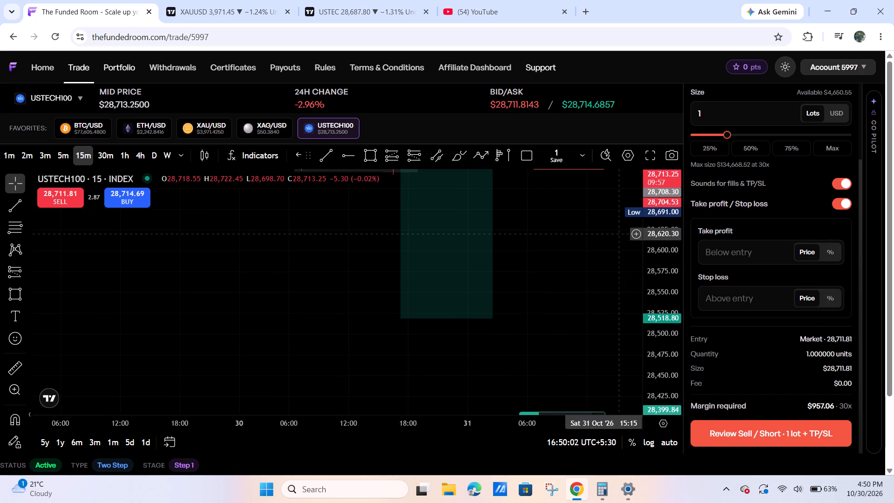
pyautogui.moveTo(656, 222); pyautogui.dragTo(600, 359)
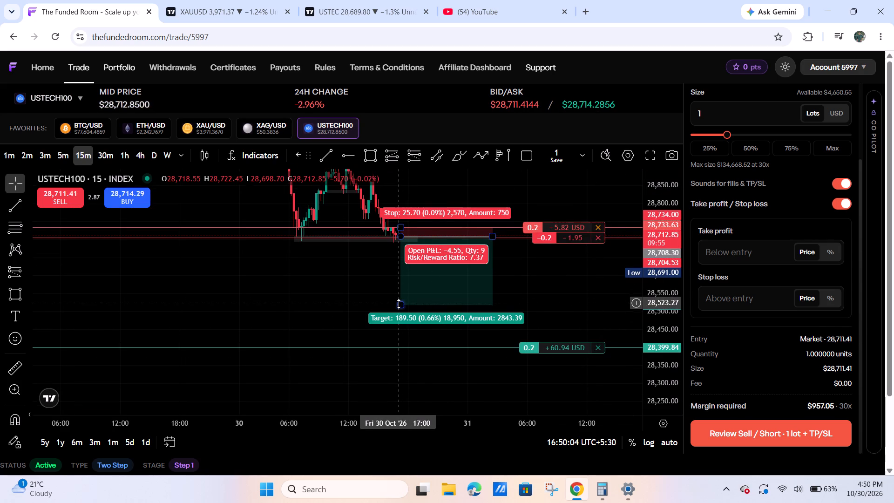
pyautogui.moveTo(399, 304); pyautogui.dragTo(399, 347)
# Move the open USTECH100 short's take profit up to 28554.00.
pyautogui.moveTo(552, 352); pyautogui.dragTo(558, 330)
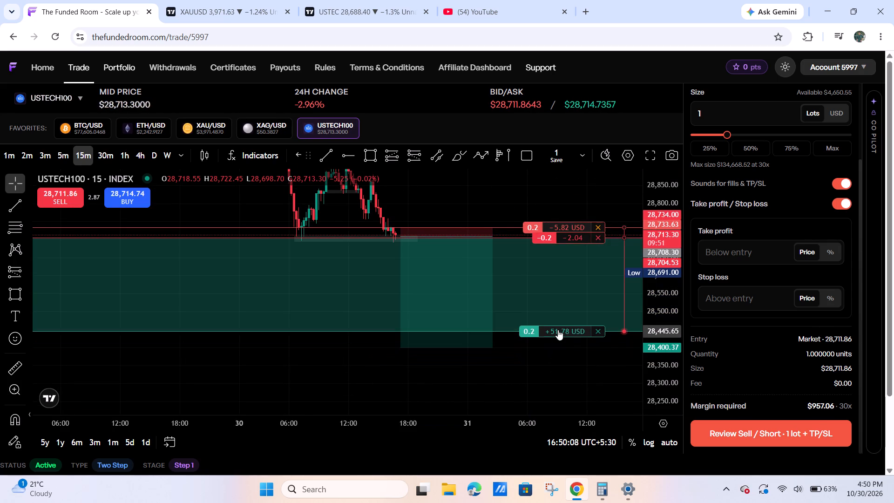
pyautogui.moveTo(558, 330); pyautogui.dragTo(570, 292)
pyautogui.click(423, 386)
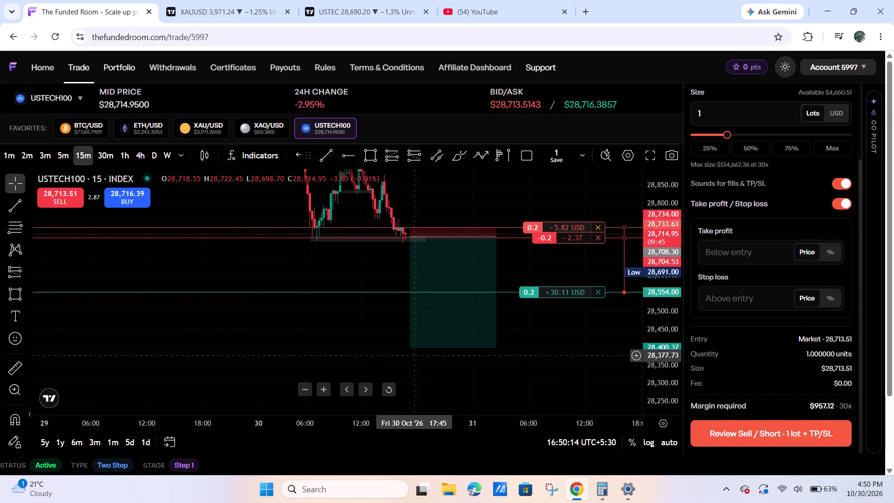
# Raise the short position drawing's target to 28550.76, near the trade's take profit line.
pyautogui.moveTo(408, 350); pyautogui.dragTo(423, 294)
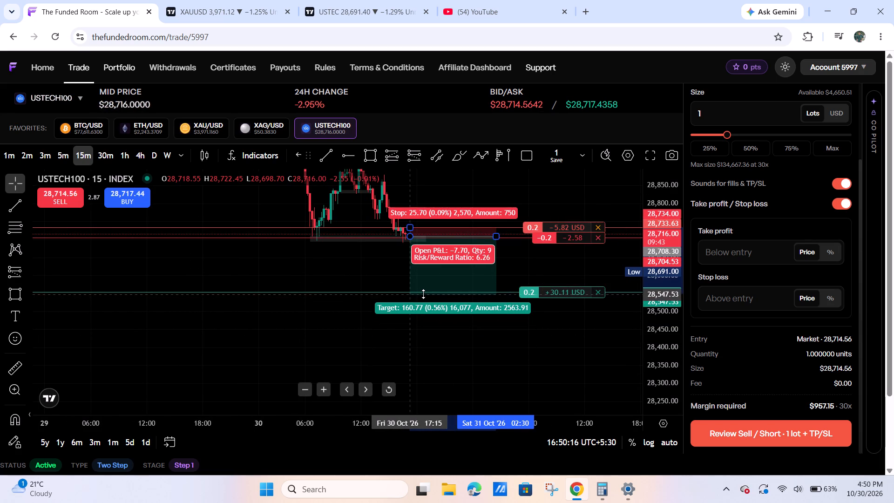
pyautogui.moveTo(423, 294); pyautogui.dragTo(424, 293)
# Examine 15-minute USTECH100 price around the support zone against the short's entry, stop loss and take profit.
pyautogui.moveTo(520, 332); pyautogui.dragTo(535, 346)
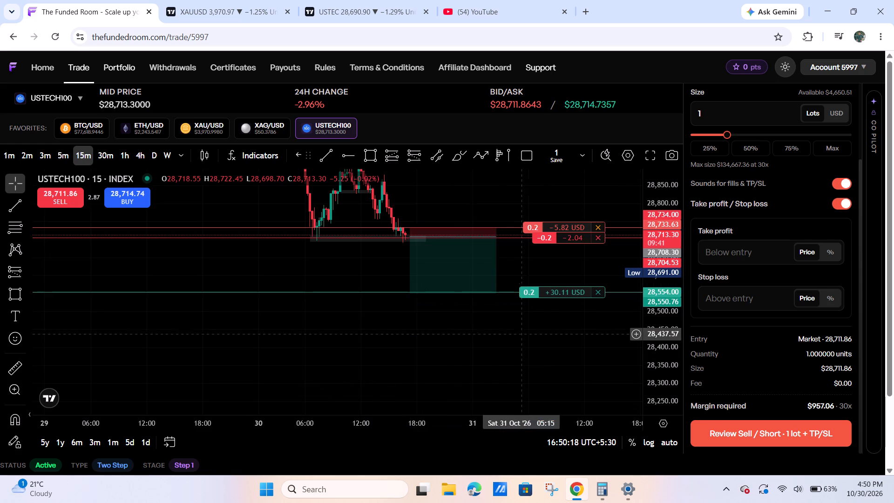
pyautogui.moveTo(535, 346); pyautogui.dragTo(574, 373)
pyautogui.moveTo(662, 381); pyautogui.dragTo(665, 79)
pyautogui.moveTo(598, 293); pyautogui.dragTo(556, 285)
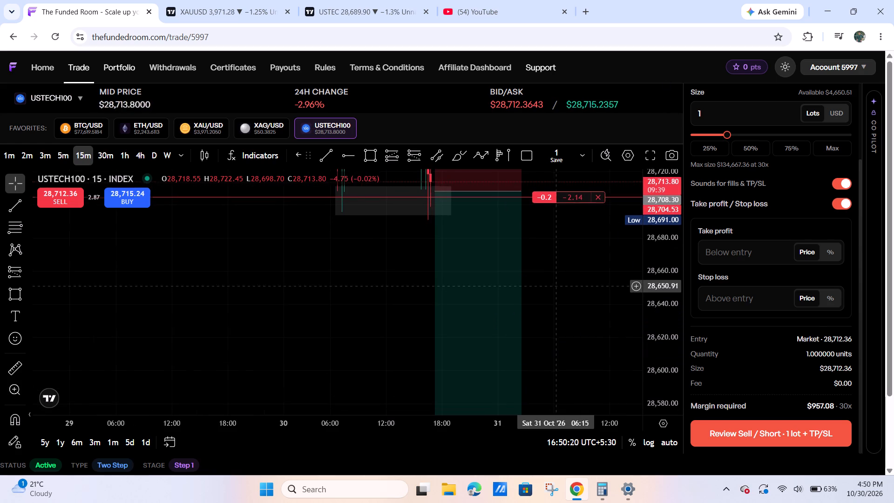
pyautogui.moveTo(666, 231); pyautogui.dragTo(629, 346)
pyautogui.moveTo(619, 338); pyautogui.dragTo(574, 342)
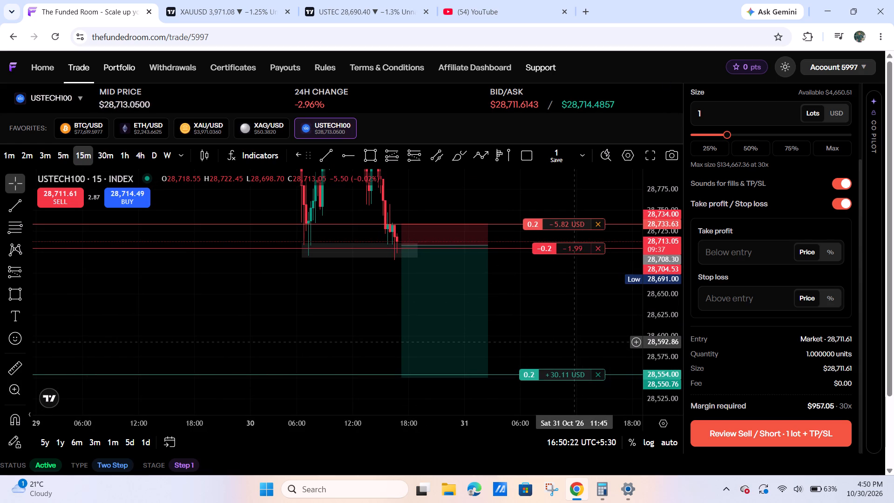
pyautogui.moveTo(529, 333); pyautogui.dragTo(513, 337)
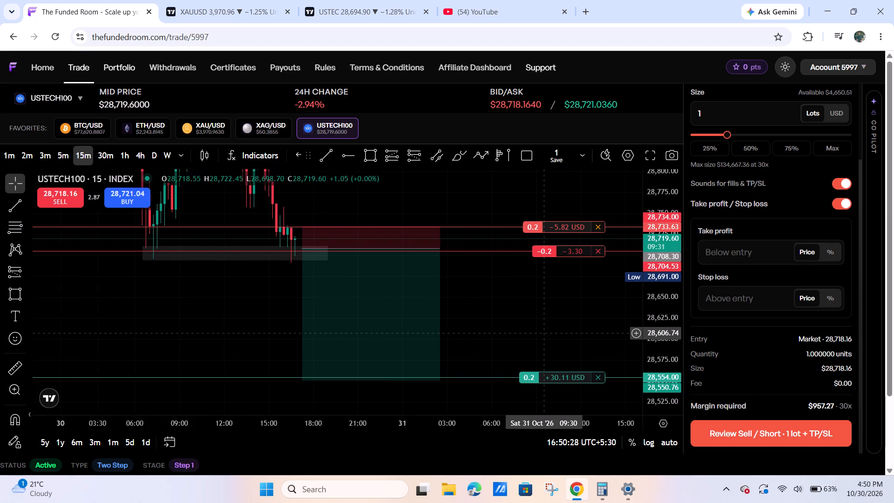
pyautogui.moveTo(508, 319); pyautogui.dragTo(611, 324)
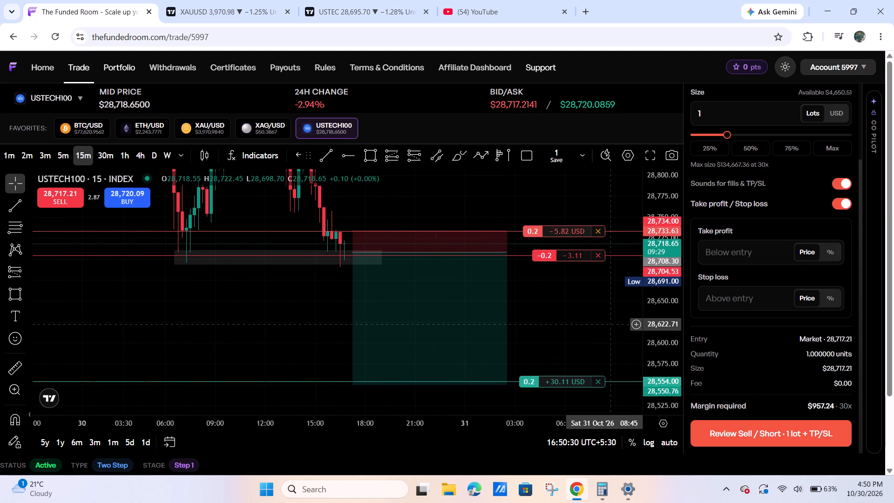
pyautogui.moveTo(673, 340); pyautogui.dragTo(691, 341)
pyautogui.moveTo(573, 323); pyautogui.dragTo(642, 339)
pyautogui.moveTo(659, 267); pyautogui.dragTo(658, 272)
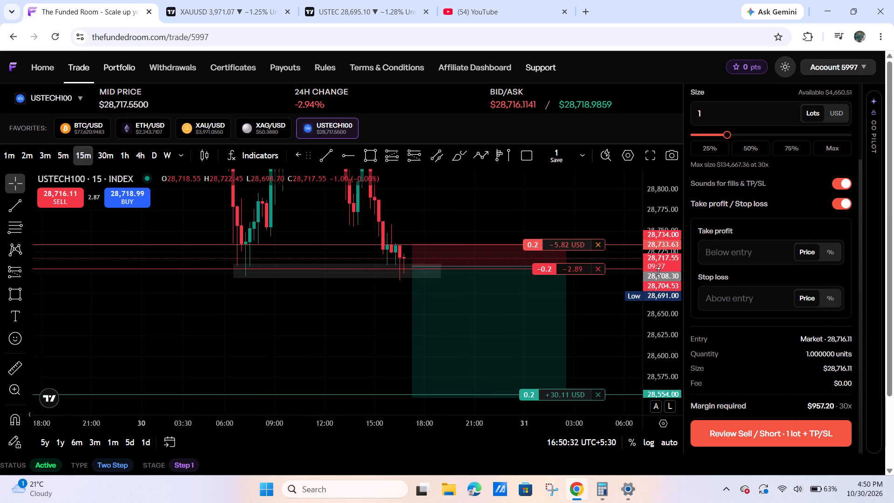
pyautogui.moveTo(658, 272); pyautogui.dragTo(642, 330)
pyautogui.moveTo(636, 328); pyautogui.dragTo(596, 334)
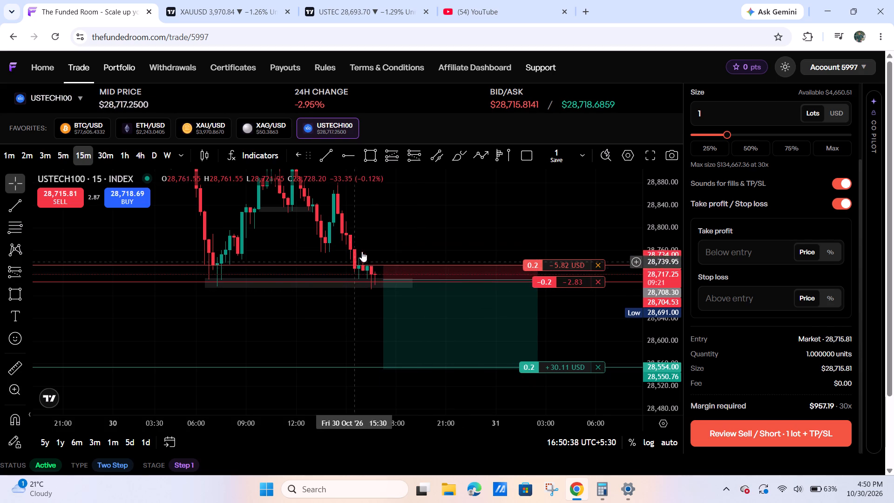
# On the daily gold chart, shift the grey support zone lower so it spans about 3,951 to 3,968.
pyautogui.click(225, 2)
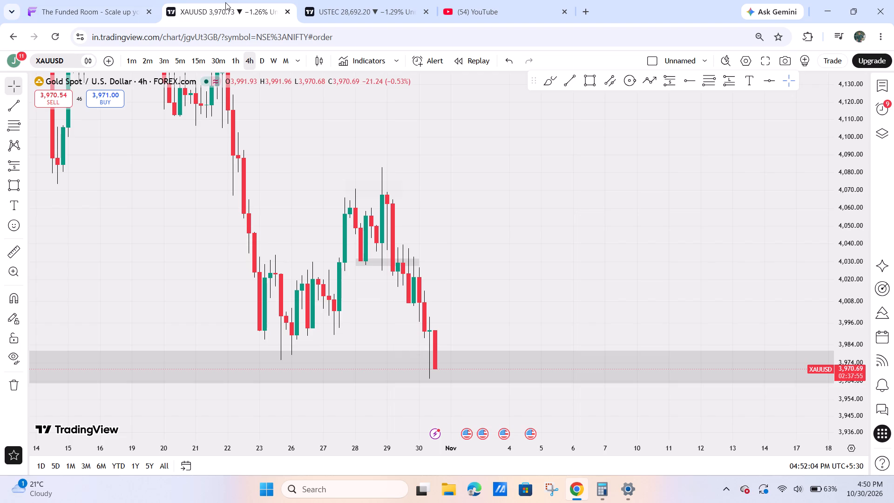
pyautogui.moveTo(473, 222); pyautogui.dragTo(584, 179)
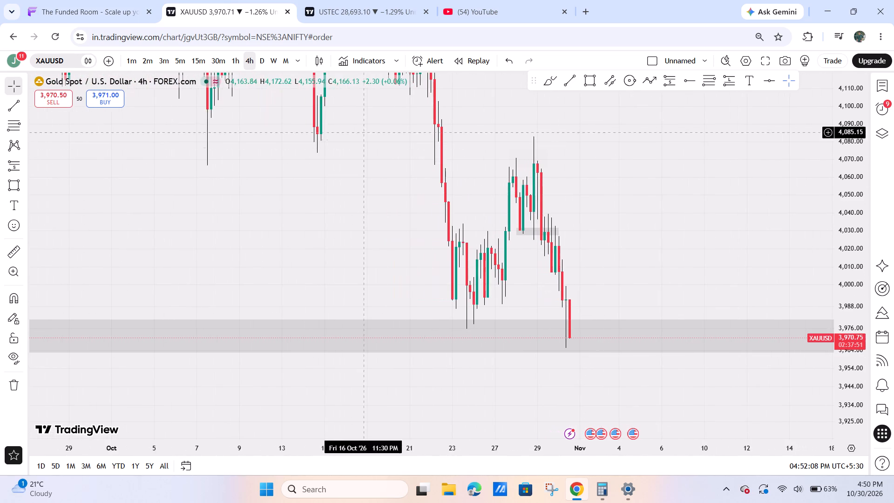
pyautogui.click(264, 62)
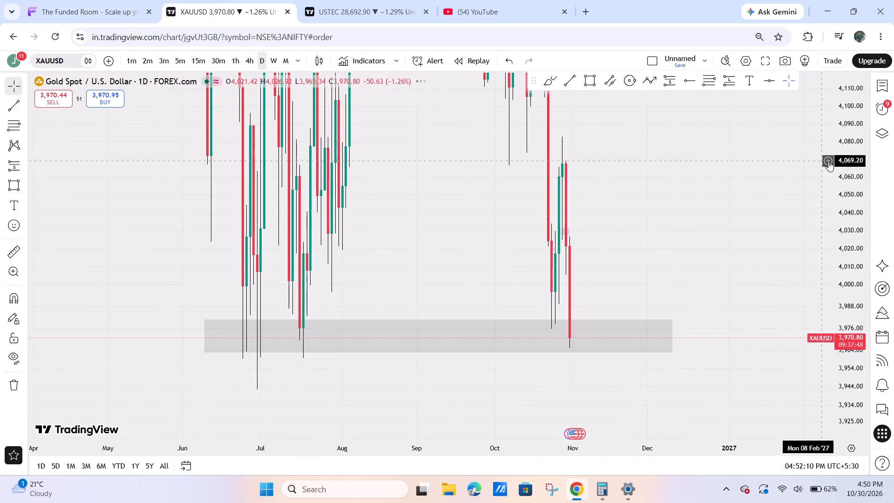
pyautogui.moveTo(846, 156); pyautogui.dragTo(791, 337)
pyautogui.moveTo(662, 364); pyautogui.dragTo(617, 363)
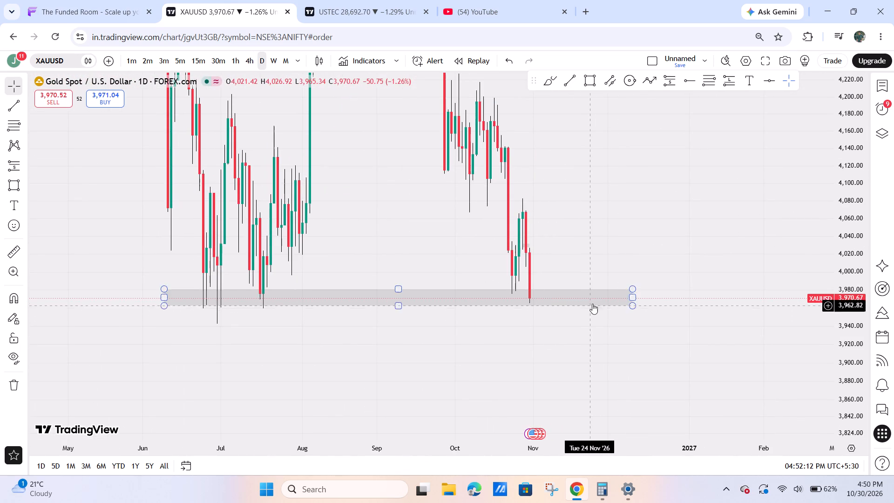
pyautogui.click(589, 303)
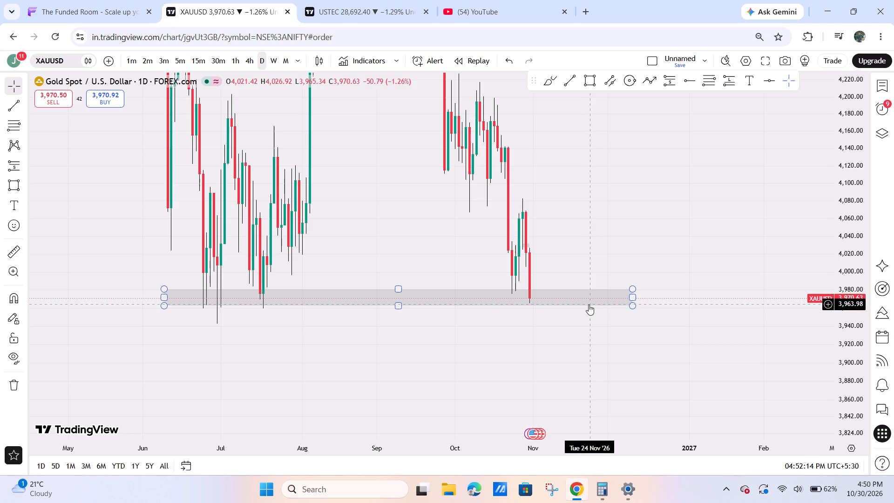
pyautogui.moveTo(589, 305); pyautogui.dragTo(609, 315)
pyautogui.click(571, 258)
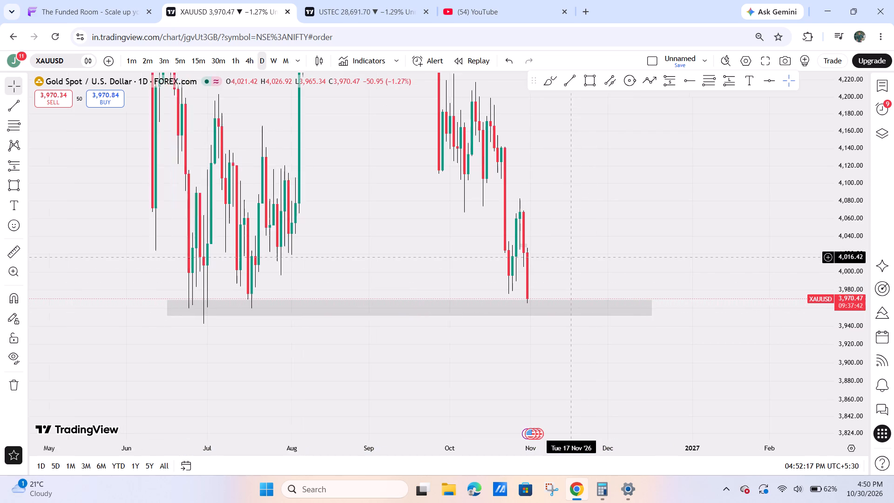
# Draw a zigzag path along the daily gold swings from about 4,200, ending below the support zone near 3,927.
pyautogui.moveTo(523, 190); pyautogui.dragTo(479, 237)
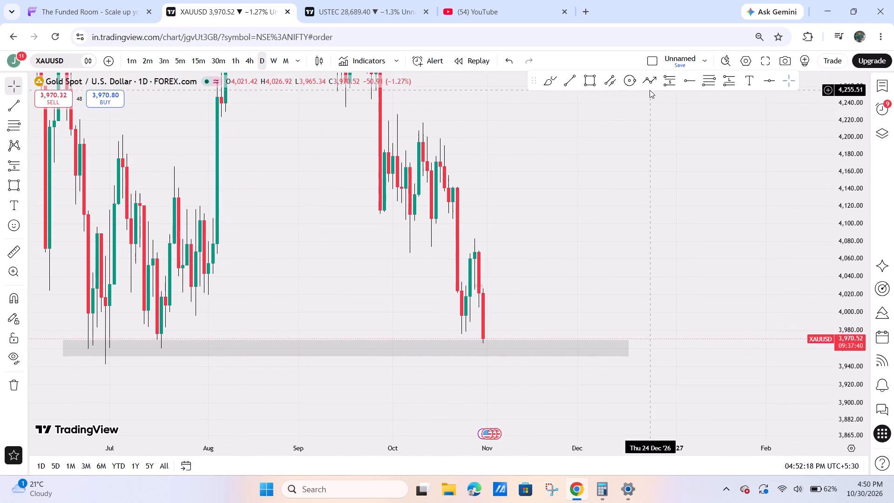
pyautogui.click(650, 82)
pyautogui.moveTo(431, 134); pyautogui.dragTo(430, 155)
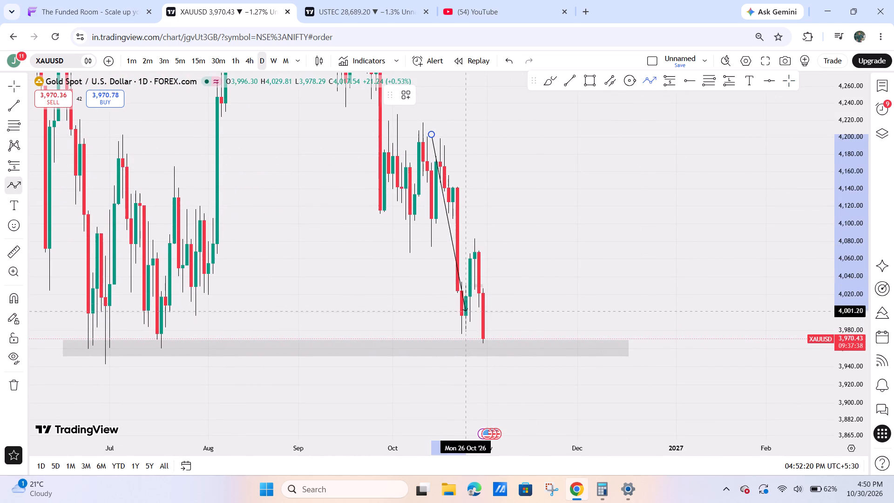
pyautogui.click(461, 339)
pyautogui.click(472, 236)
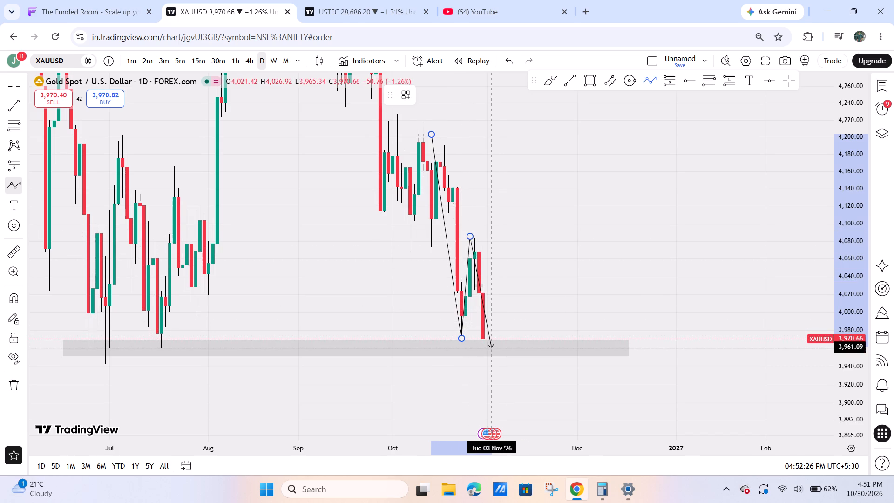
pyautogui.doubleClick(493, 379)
# Show gold on the 1-hour timeframe and delete the zigzag path.
pyautogui.click(238, 63)
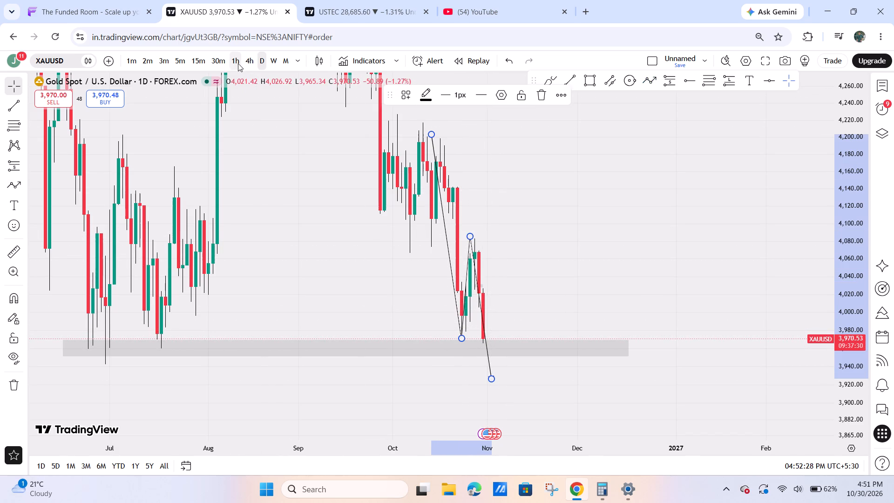
pyautogui.click(440, 326)
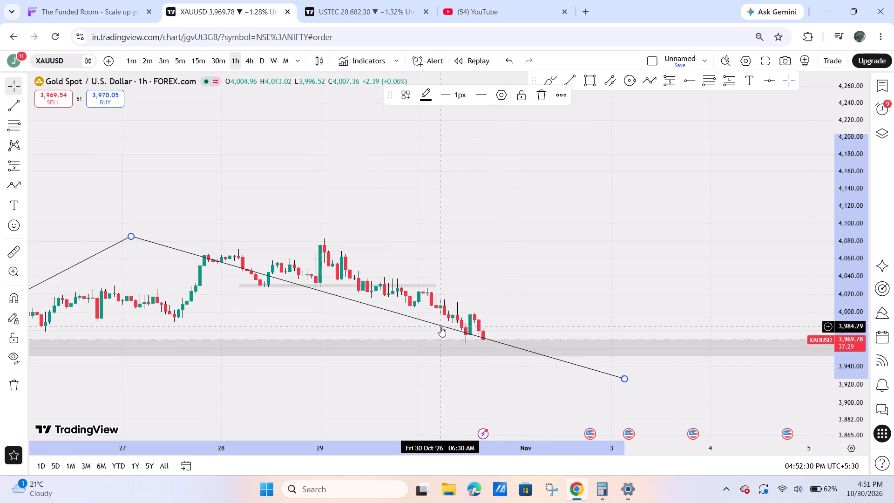
pyautogui.click(540, 102)
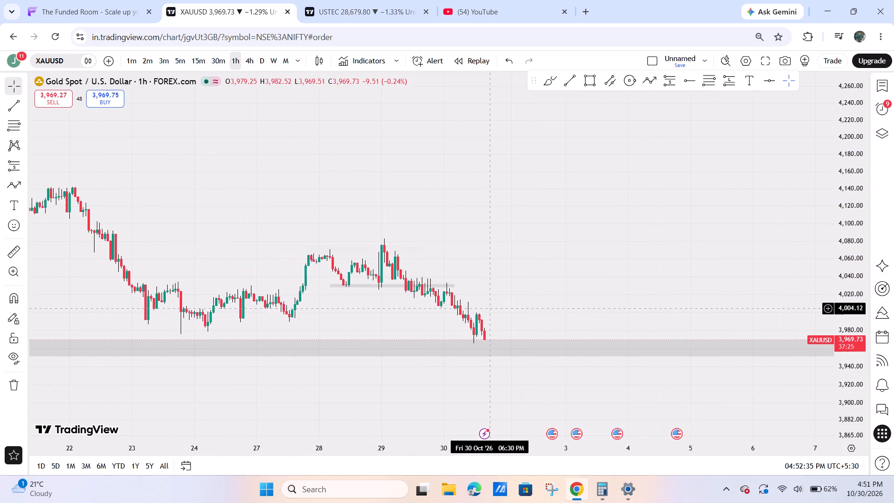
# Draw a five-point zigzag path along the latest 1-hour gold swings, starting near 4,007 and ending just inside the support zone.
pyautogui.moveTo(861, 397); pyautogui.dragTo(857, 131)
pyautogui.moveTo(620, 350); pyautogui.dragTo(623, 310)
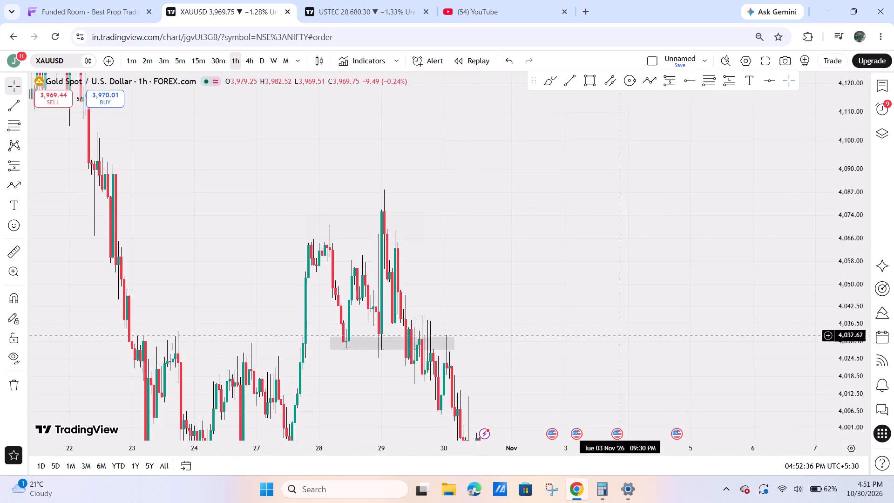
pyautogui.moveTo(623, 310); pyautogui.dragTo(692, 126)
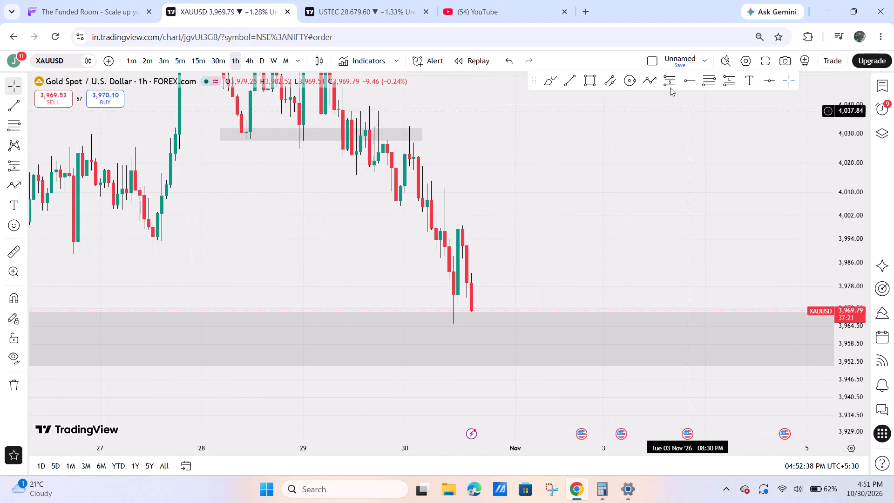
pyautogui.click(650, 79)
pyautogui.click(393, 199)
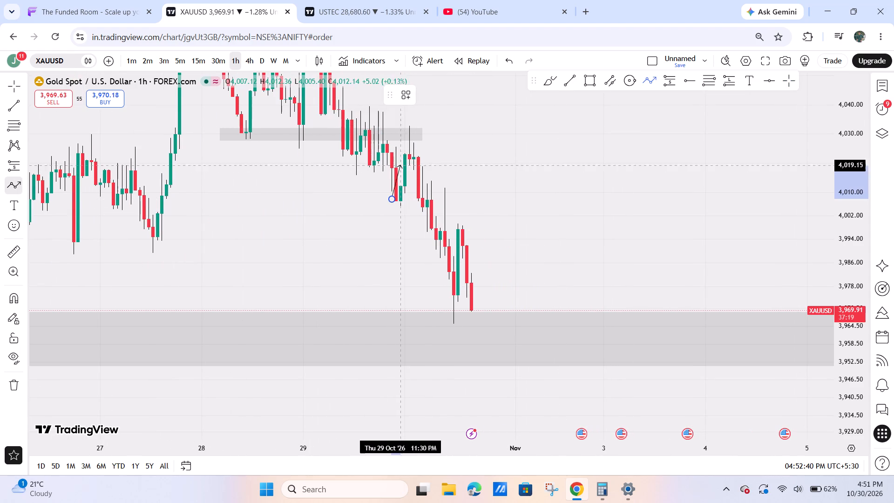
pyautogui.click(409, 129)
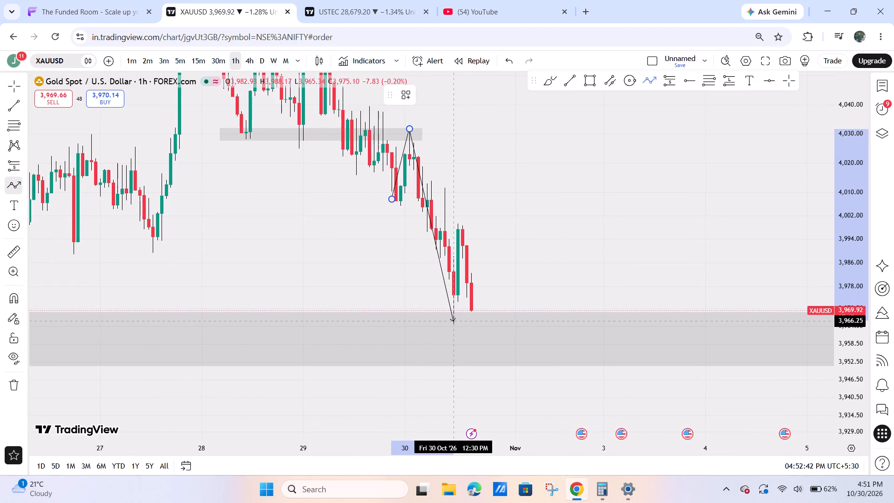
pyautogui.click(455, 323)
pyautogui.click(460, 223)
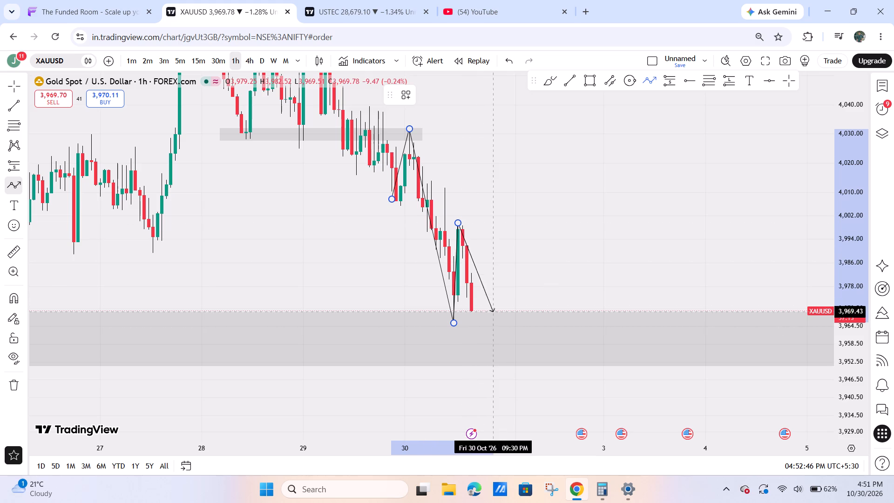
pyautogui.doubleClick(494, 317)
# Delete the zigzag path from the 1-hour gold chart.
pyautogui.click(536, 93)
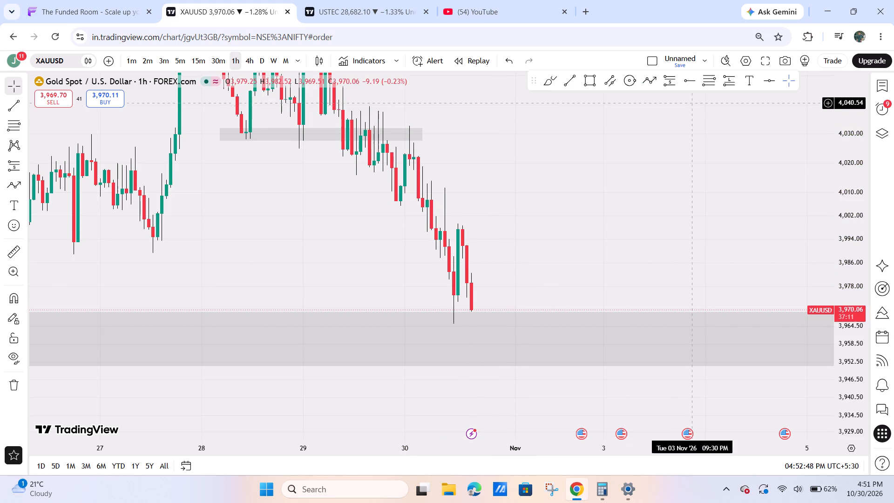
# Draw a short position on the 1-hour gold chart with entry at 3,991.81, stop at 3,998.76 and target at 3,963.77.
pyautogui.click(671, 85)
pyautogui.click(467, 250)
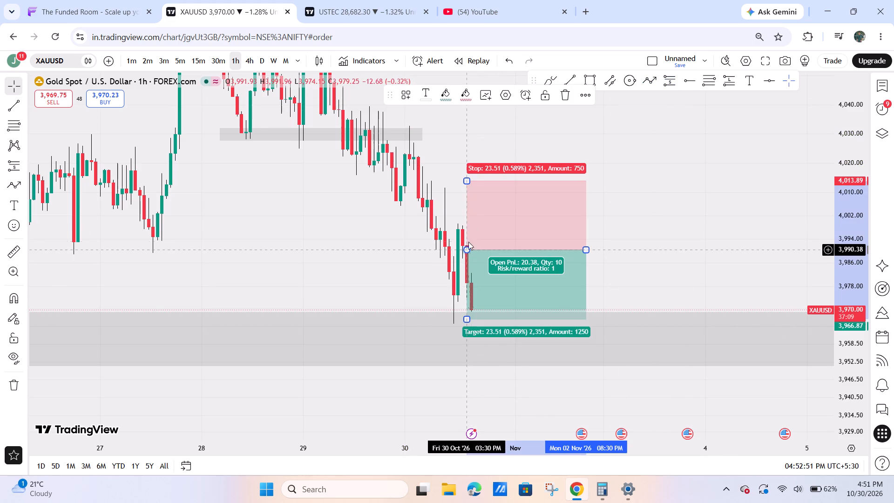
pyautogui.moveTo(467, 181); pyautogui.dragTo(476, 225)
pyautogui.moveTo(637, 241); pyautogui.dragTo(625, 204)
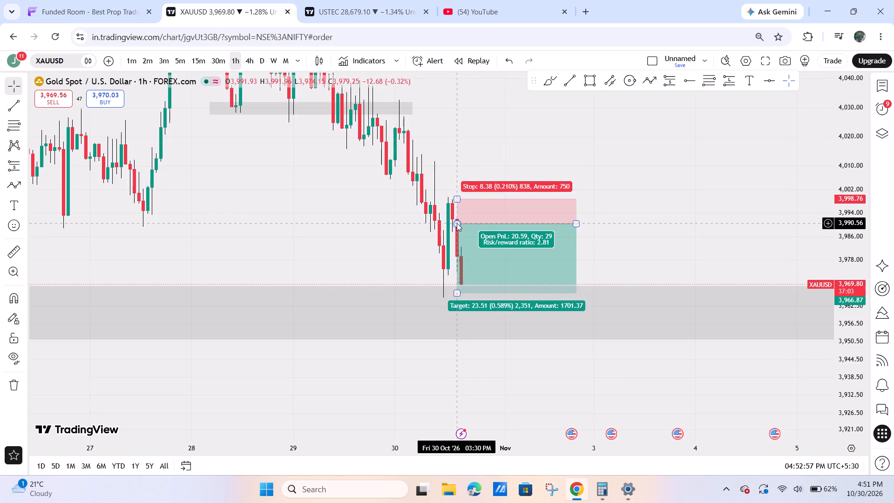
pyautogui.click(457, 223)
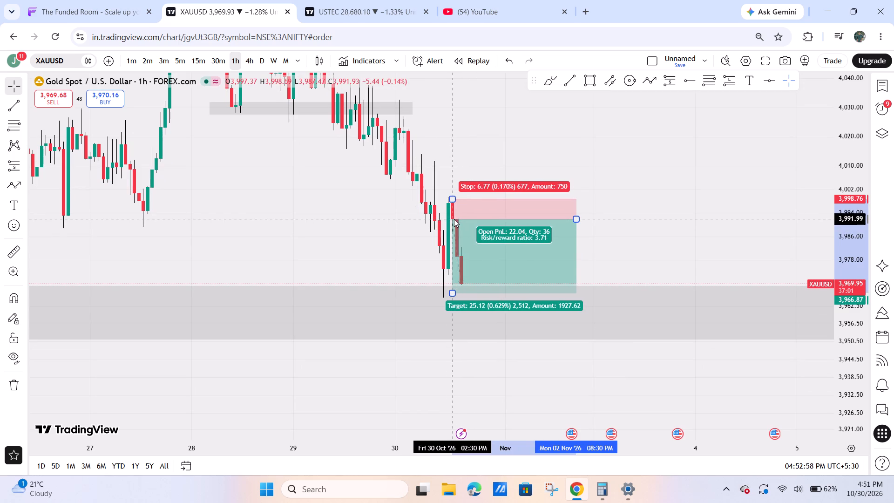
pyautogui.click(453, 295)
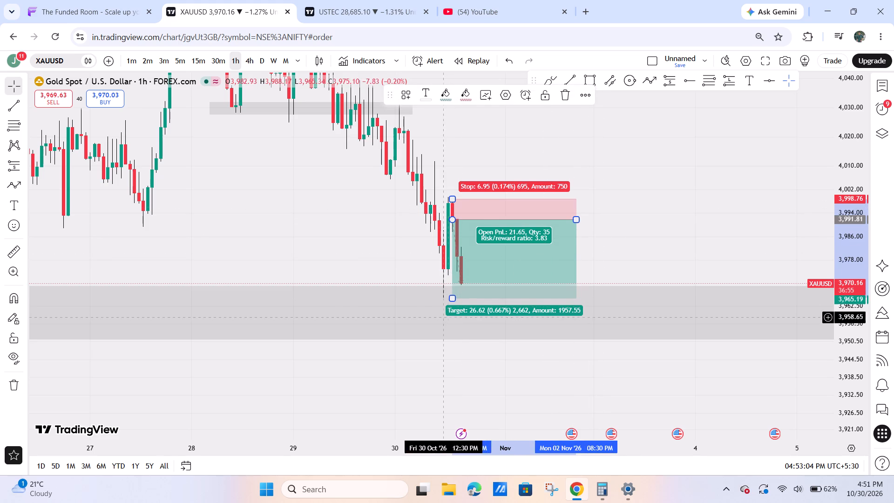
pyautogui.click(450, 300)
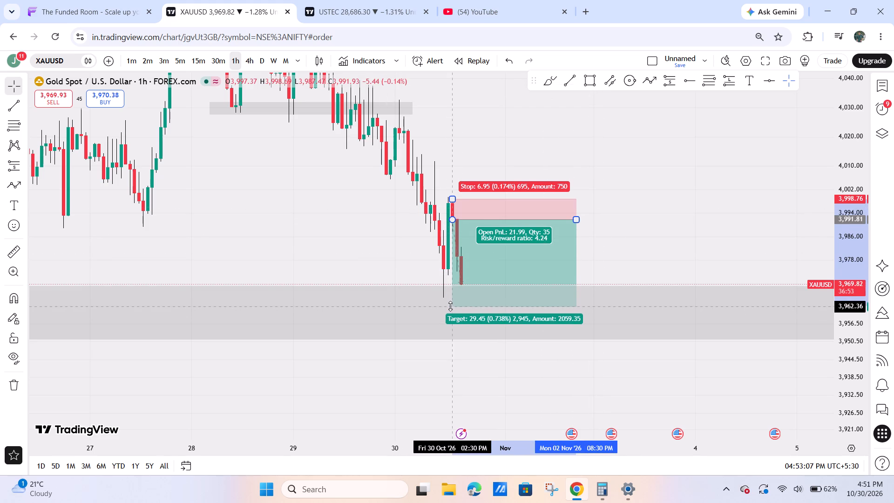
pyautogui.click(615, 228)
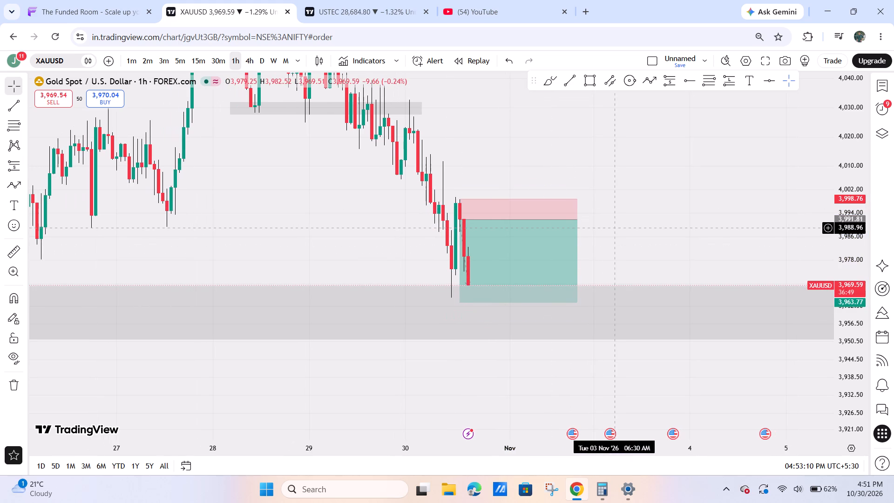
# On the Funded Room USTECH100 chart, move the short position drawing's entry to the 16:45 candle at 28,703.96, near the trade's entry line.
pyautogui.click(188, 0)
pyautogui.click(118, 0)
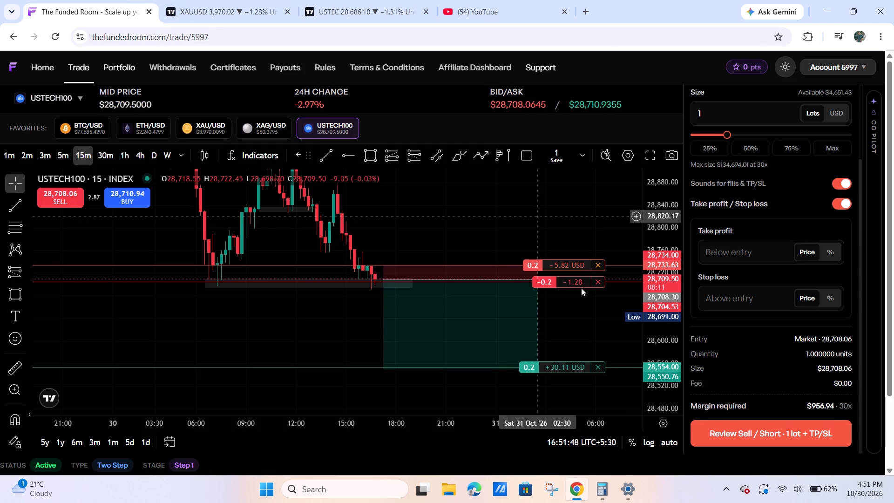
pyautogui.moveTo(670, 329); pyautogui.dragTo(667, 232)
pyautogui.moveTo(581, 345); pyautogui.dragTo(571, 333)
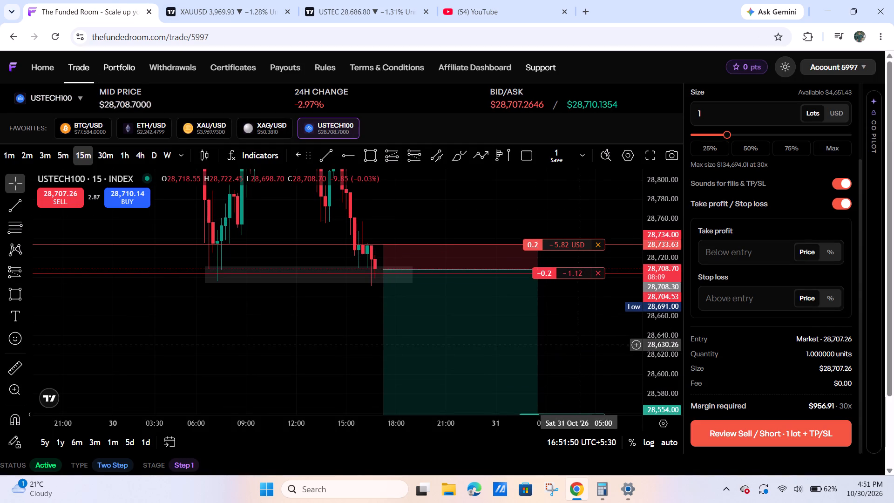
pyautogui.moveTo(571, 333); pyautogui.dragTo(562, 324)
pyautogui.moveTo(521, 254); pyautogui.dragTo(460, 249)
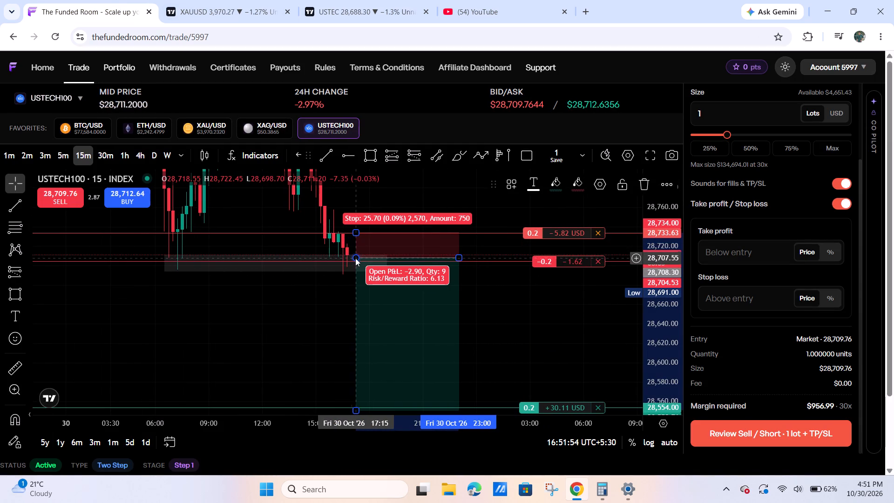
pyautogui.moveTo(355, 258); pyautogui.dragTo(348, 258)
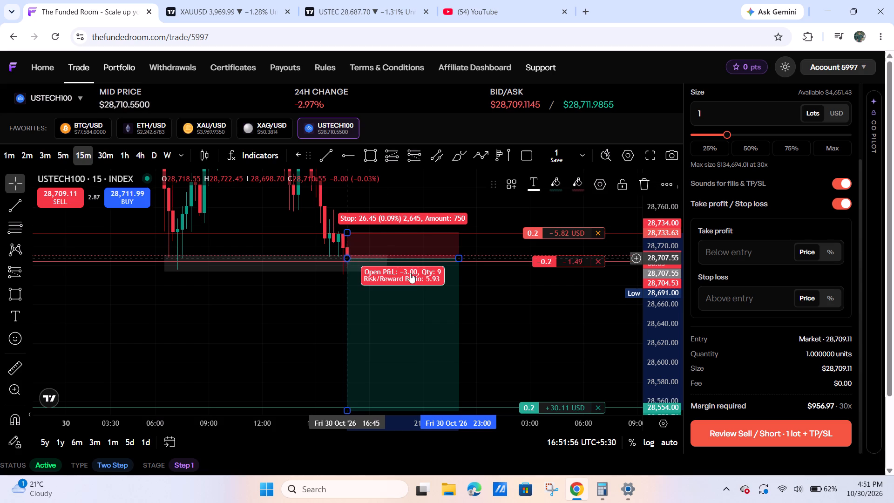
pyautogui.click(589, 314)
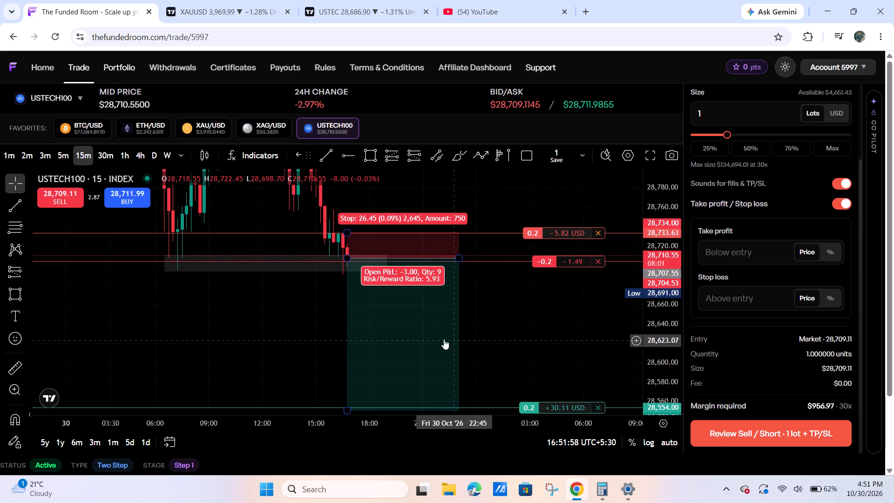
pyautogui.click(534, 351)
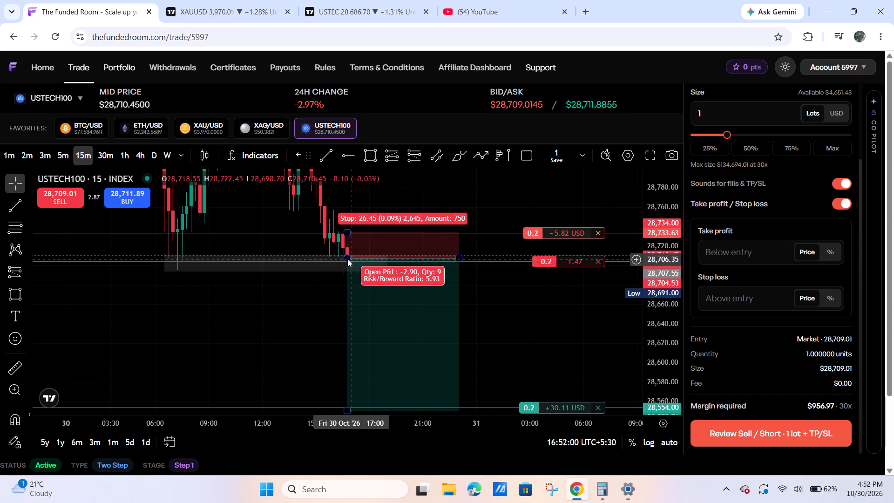
pyautogui.click(345, 258)
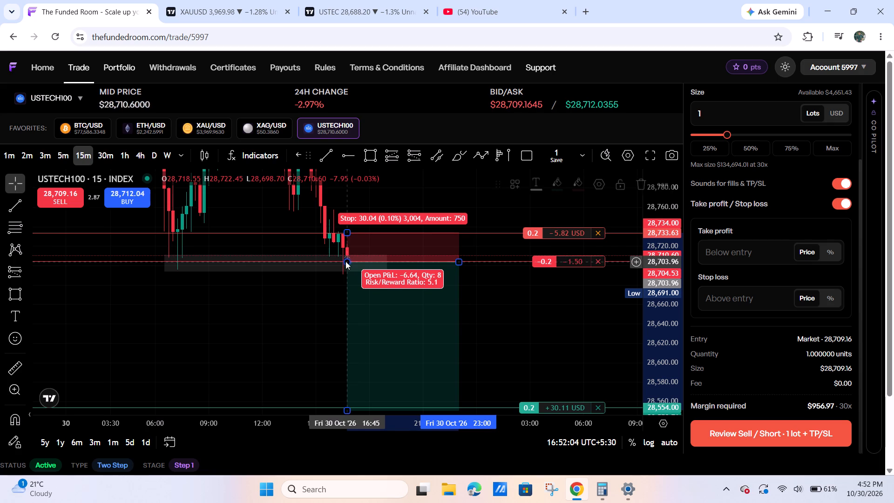
pyautogui.click(564, 330)
pyautogui.moveTo(684, 284); pyautogui.dragTo(665, 325)
pyautogui.moveTo(660, 274); pyautogui.dragTo(645, 312)
pyautogui.moveTo(645, 312); pyautogui.dragTo(611, 313)
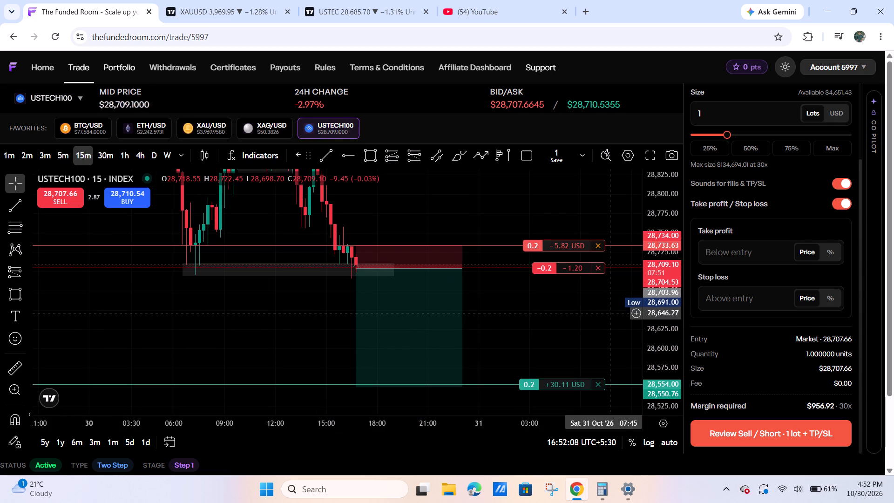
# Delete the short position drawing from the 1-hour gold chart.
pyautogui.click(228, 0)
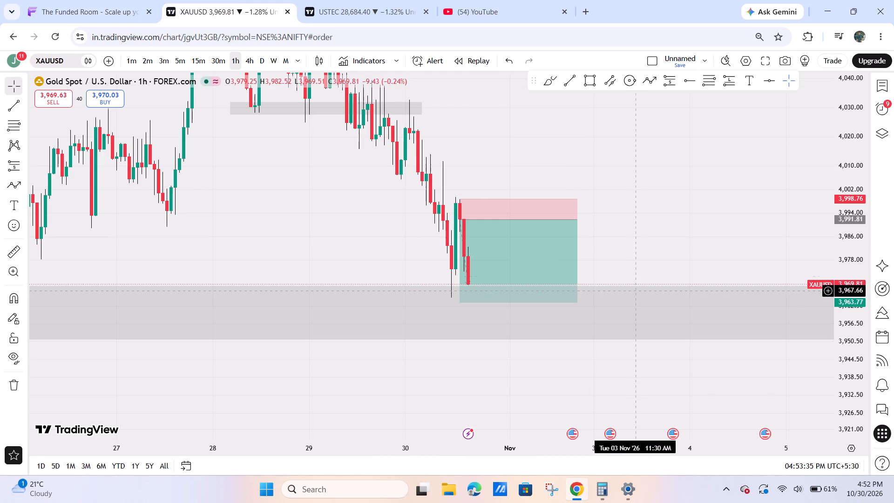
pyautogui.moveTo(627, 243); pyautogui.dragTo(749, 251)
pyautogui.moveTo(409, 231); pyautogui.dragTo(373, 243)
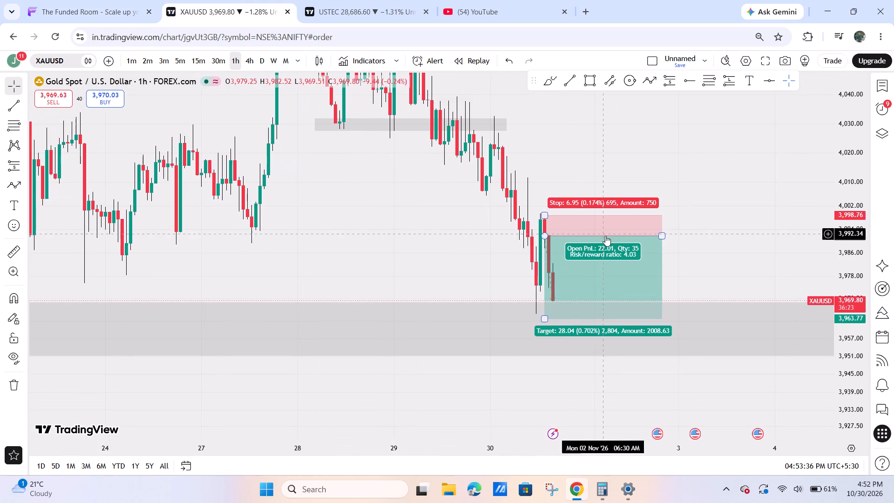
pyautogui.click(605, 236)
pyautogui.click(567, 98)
# Draw a rectangle zone on the 1-hour gold chart from 23 Oct to 2 Nov, spanning about 3,988 to 3,994.
pyautogui.moveTo(267, 156); pyautogui.dragTo(348, 190)
pyautogui.click(584, 79)
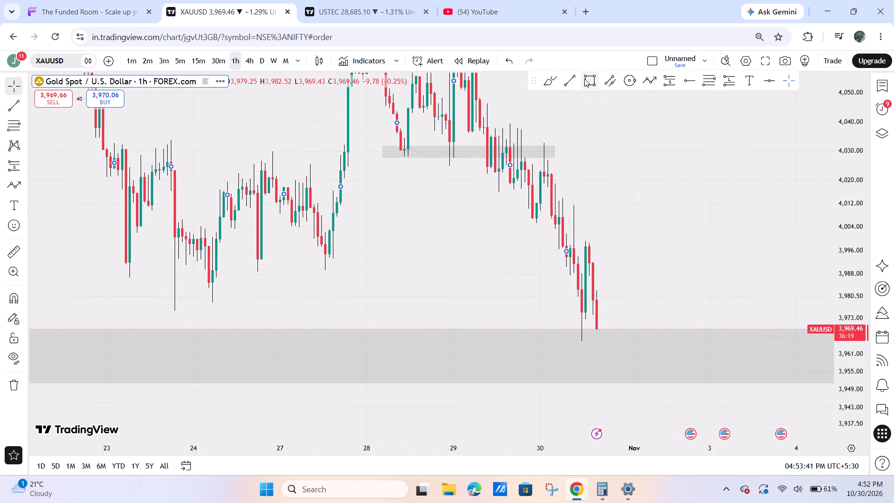
pyautogui.click(129, 263)
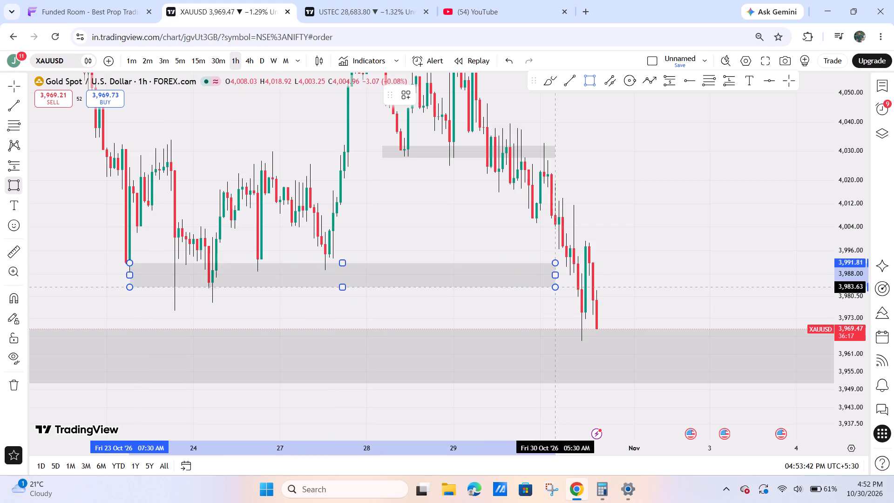
pyautogui.click(701, 256)
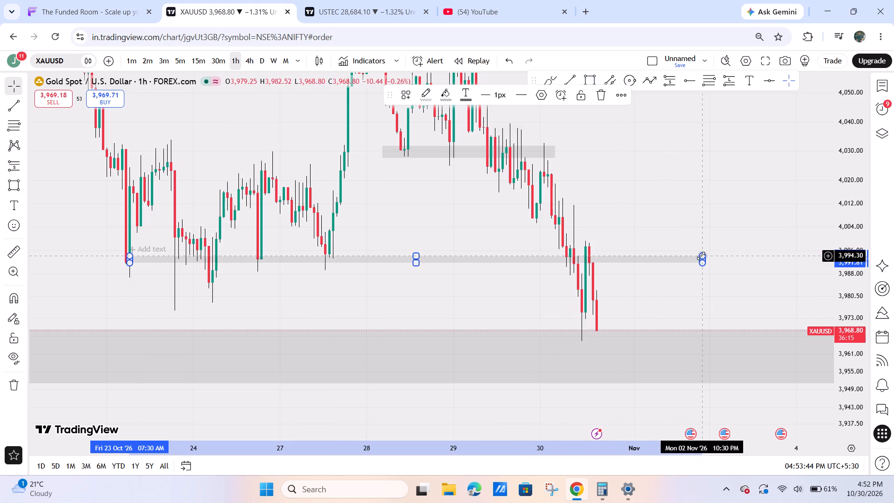
pyautogui.click(419, 265)
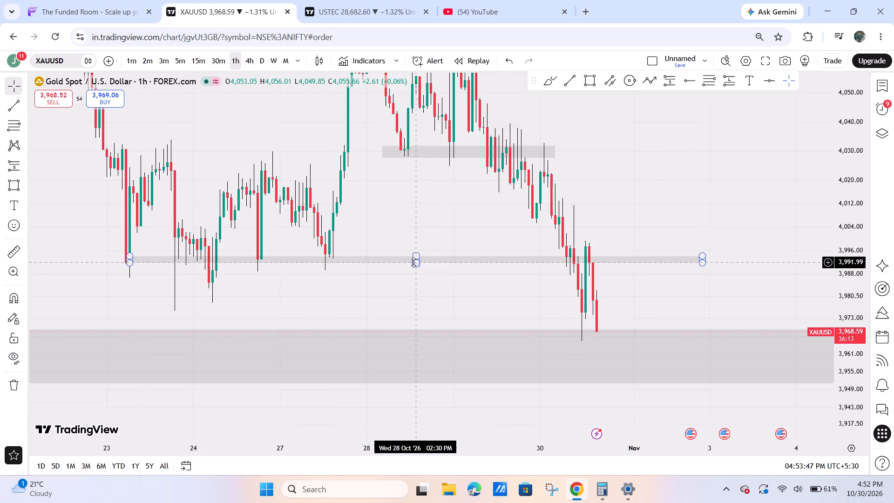
pyautogui.moveTo(413, 261); pyautogui.dragTo(409, 276)
pyautogui.click(670, 204)
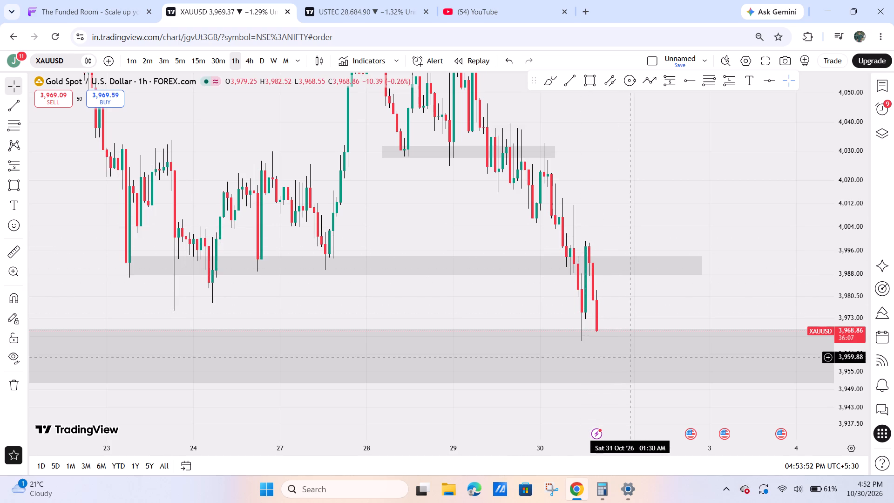
# Switch the gold chart to the 4-hour timeframe and bring the recent decline and support zones into view.
pyautogui.click(251, 56)
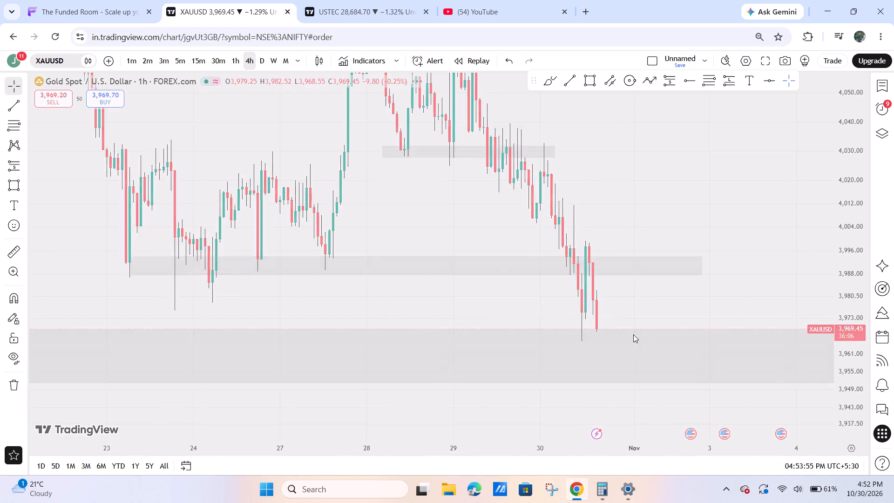
pyautogui.moveTo(846, 190); pyautogui.dragTo(816, 386)
pyautogui.moveTo(734, 401); pyautogui.dragTo(610, 412)
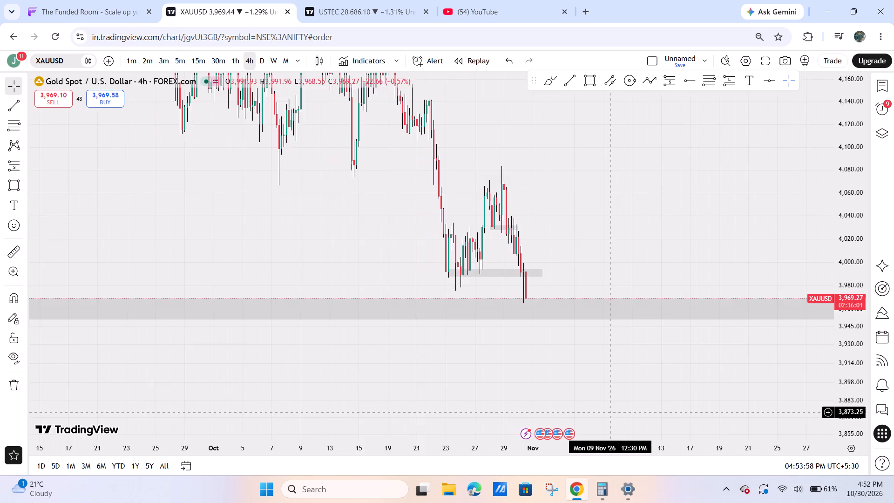
# Examine the latest candles on the 1-hour US Tech 100 chart around the large support zone and the small zone below it.
pyautogui.click(318, 0)
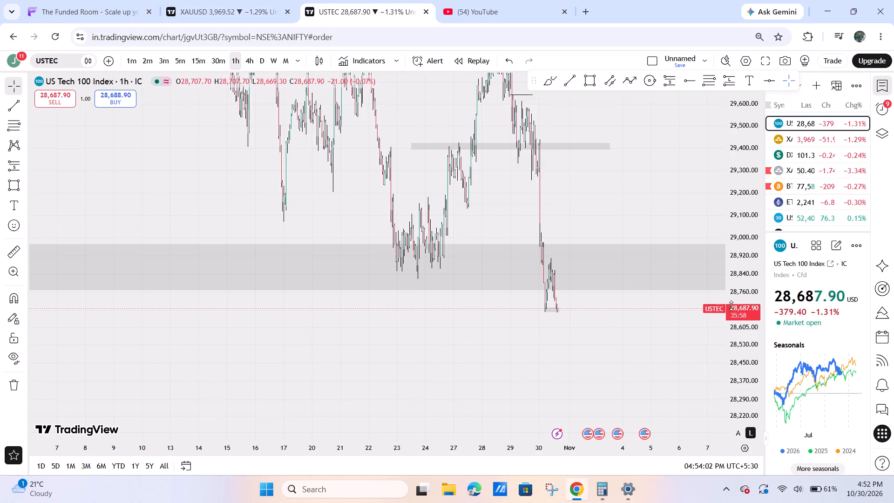
pyautogui.tripleClick(757, 334)
pyautogui.moveTo(627, 370); pyautogui.dragTo(542, 319)
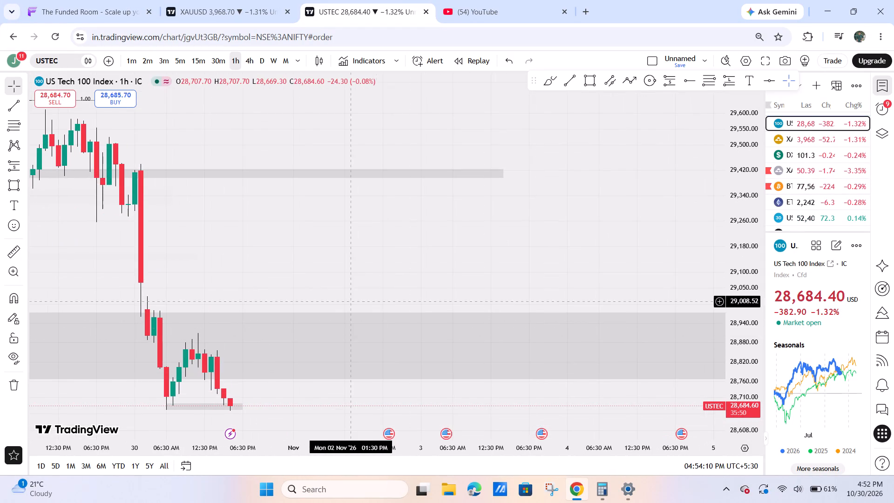
pyautogui.moveTo(343, 286); pyautogui.dragTo(600, 184)
pyautogui.moveTo(733, 209); pyautogui.dragTo(725, 249)
pyautogui.moveTo(668, 266); pyautogui.dragTo(650, 165)
pyautogui.moveTo(751, 361); pyautogui.dragTo(759, 126)
pyautogui.moveTo(650, 141); pyautogui.dragTo(576, 135)
pyautogui.moveTo(576, 135); pyautogui.dragTo(519, 135)
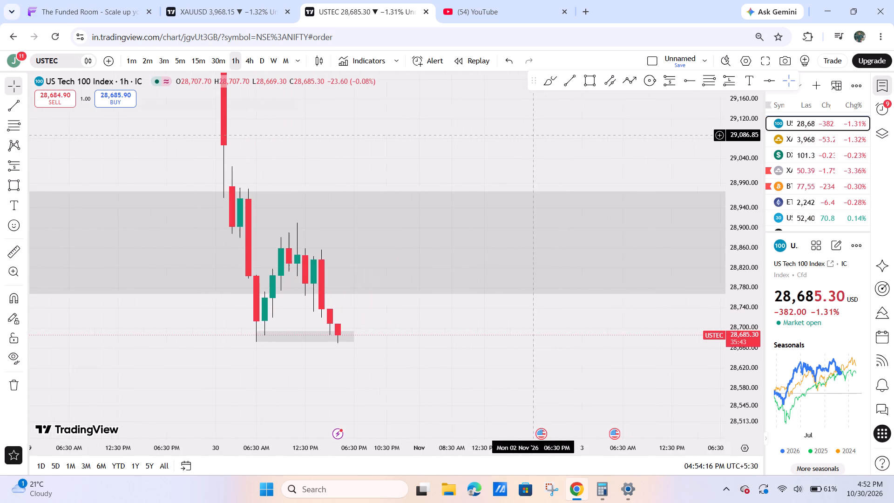
pyautogui.moveTo(519, 135); pyautogui.dragTo(495, 136)
# Check the open USTECH100 short against its entry, stop and target lines on the Funded Room 15-minute chart.
pyautogui.click(269, 0)
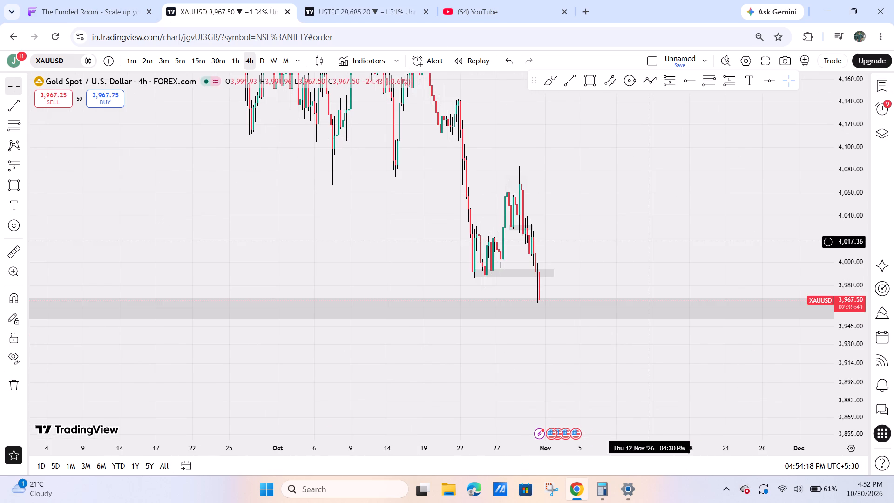
pyautogui.click(107, 0)
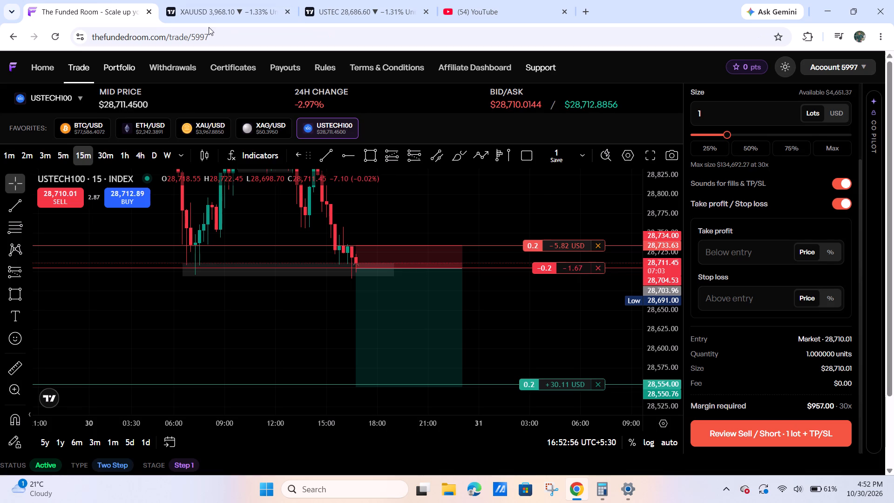
pyautogui.moveTo(657, 318); pyautogui.dragTo(656, 221)
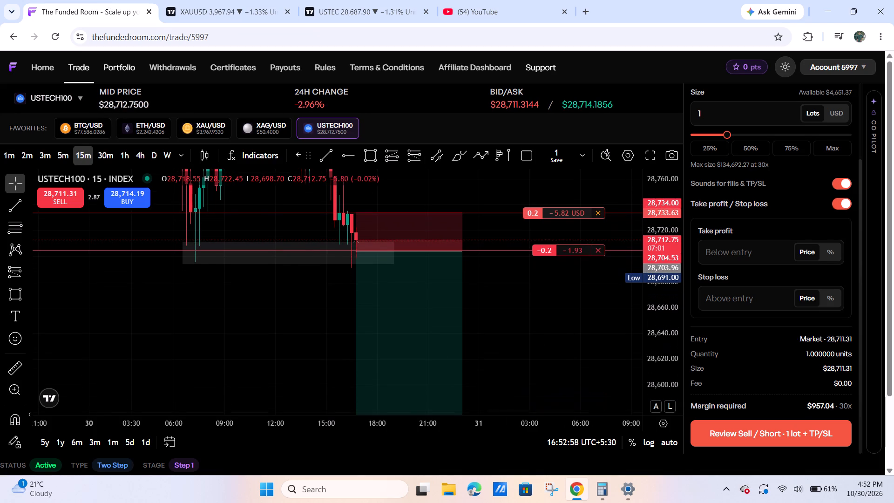
pyautogui.moveTo(622, 277); pyautogui.dragTo(606, 278)
pyautogui.moveTo(655, 265); pyautogui.dragTo(639, 306)
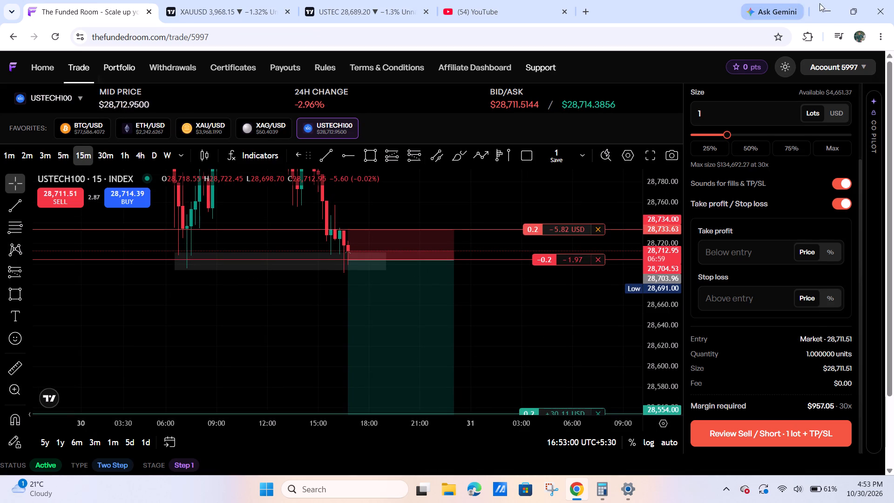
# Minimise the browser and Settings windows to show the desktop.
pyautogui.click(828, 0)
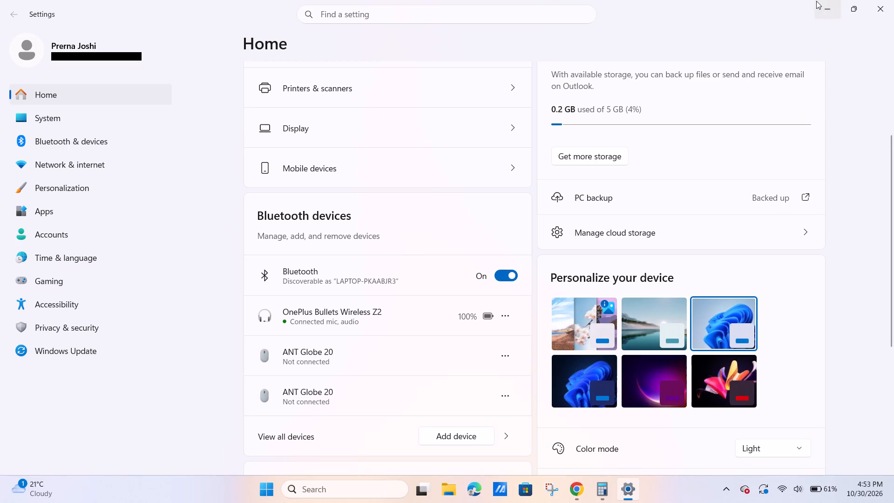
pyautogui.click(816, 1)
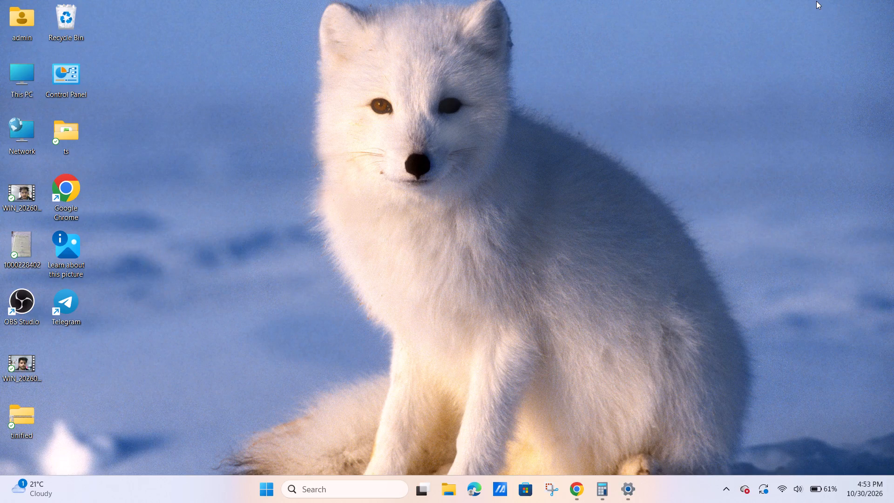
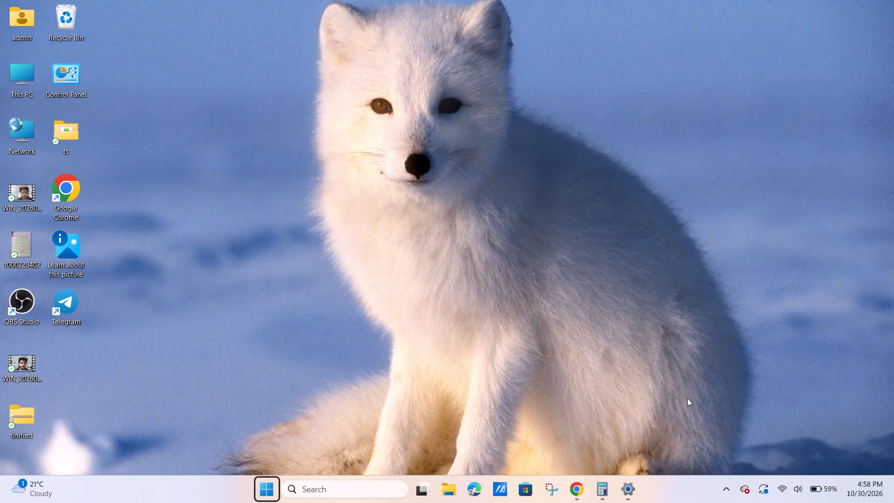
# Switch back to Chrome and view the open USTECH100 short on the 15-minute chart.
pyautogui.click(570, 494)
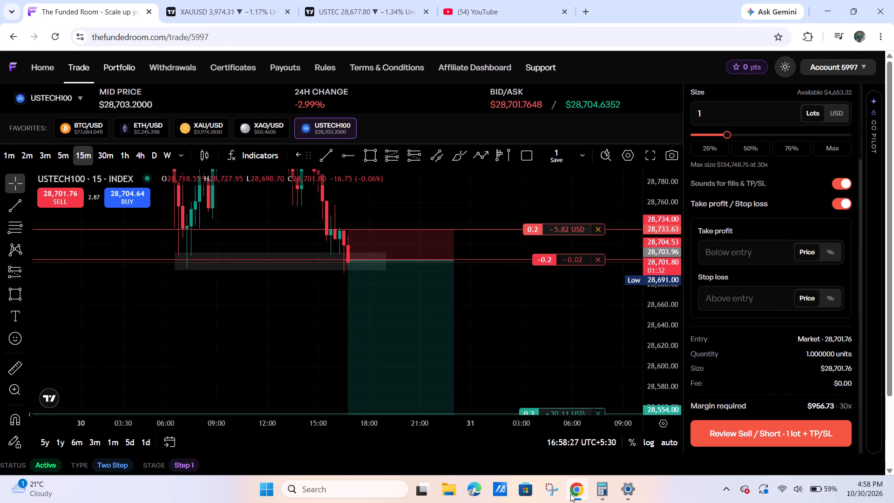
pyautogui.moveTo(543, 359); pyautogui.dragTo(557, 353)
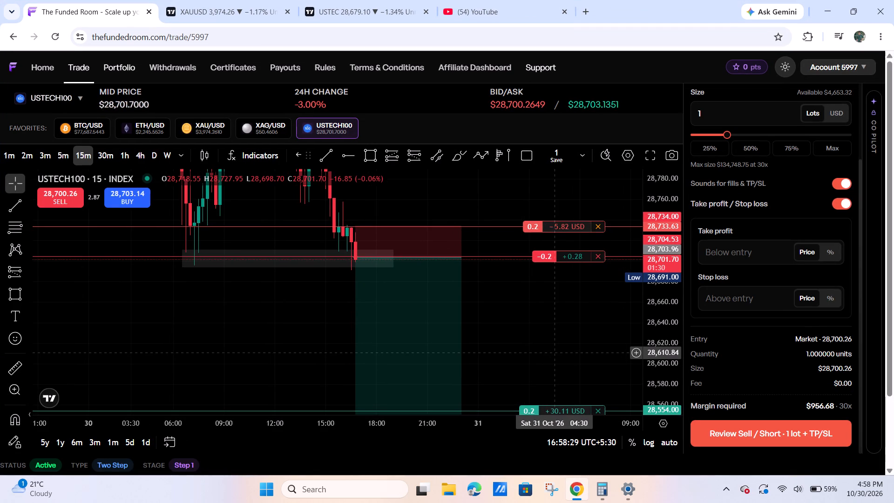
pyautogui.hscroll(-1, 545, 353)
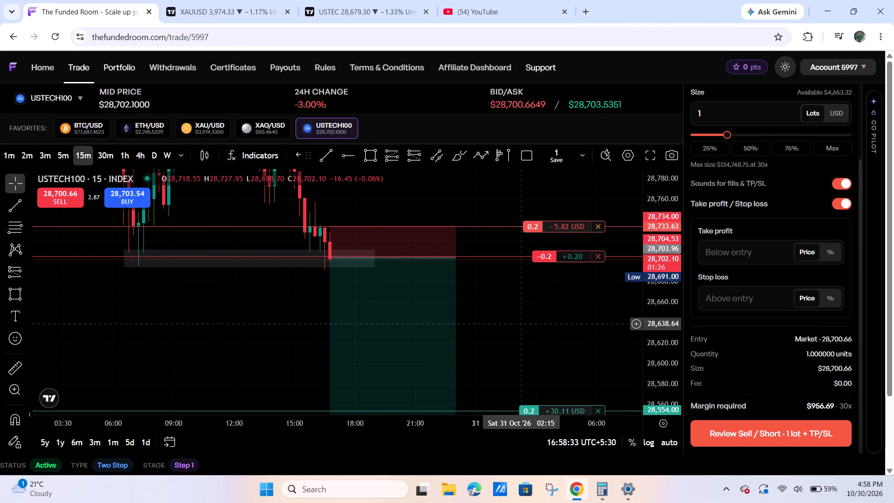
# Switch to the 5-minute timeframe and examine the latest USTECH100 candles around the support zone and the short's entry and stop lines.
pyautogui.click(66, 156)
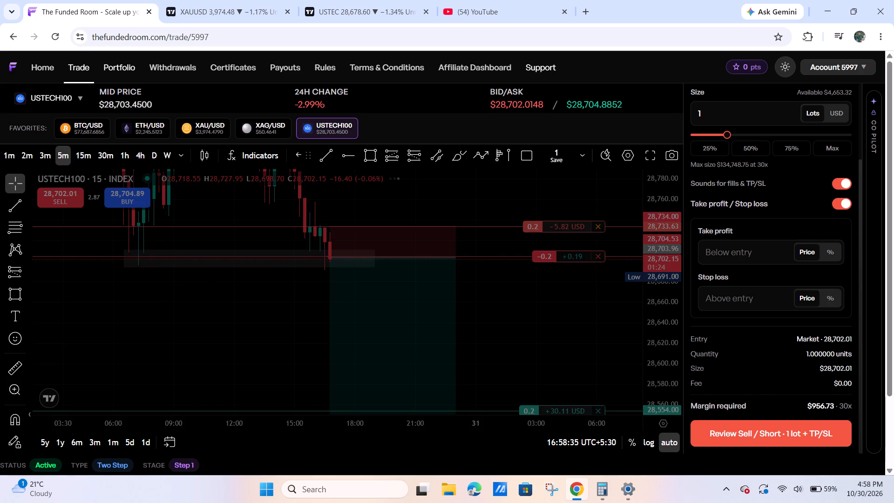
pyautogui.moveTo(661, 356); pyautogui.dragTo(650, 197)
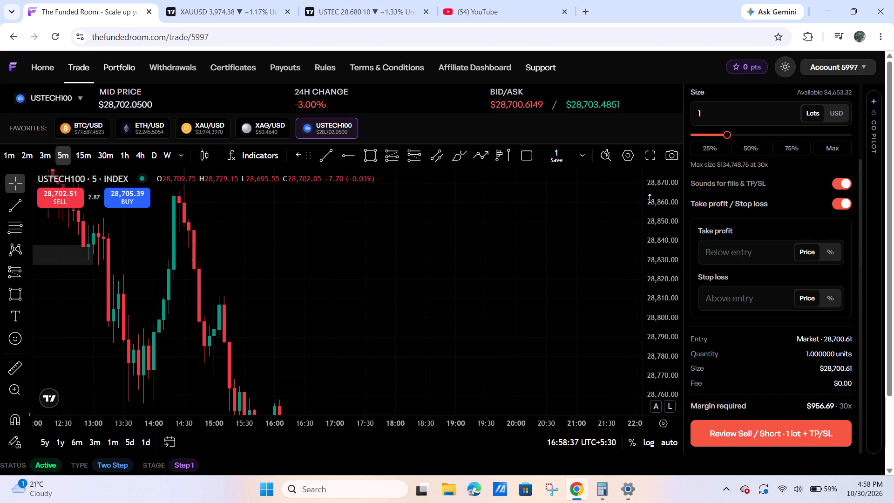
pyautogui.moveTo(552, 306); pyautogui.dragTo(566, 97)
pyautogui.moveTo(488, 199); pyautogui.dragTo(492, 151)
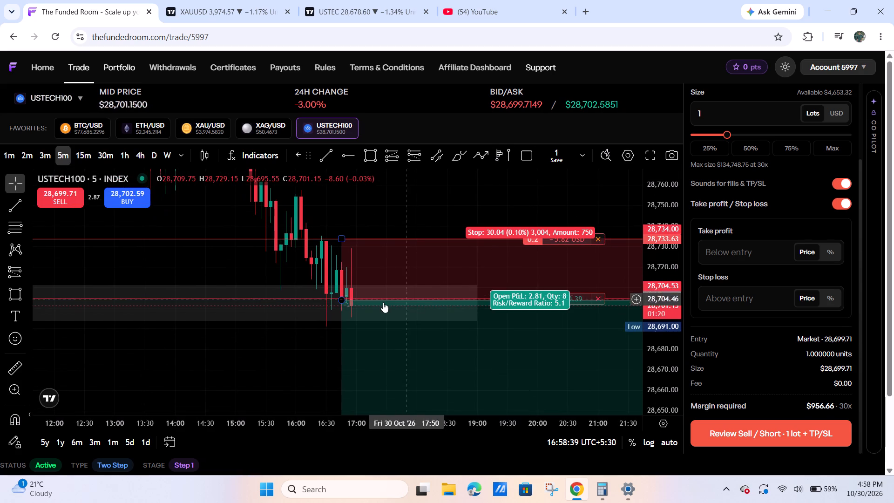
pyautogui.click(344, 303)
pyautogui.click(231, 387)
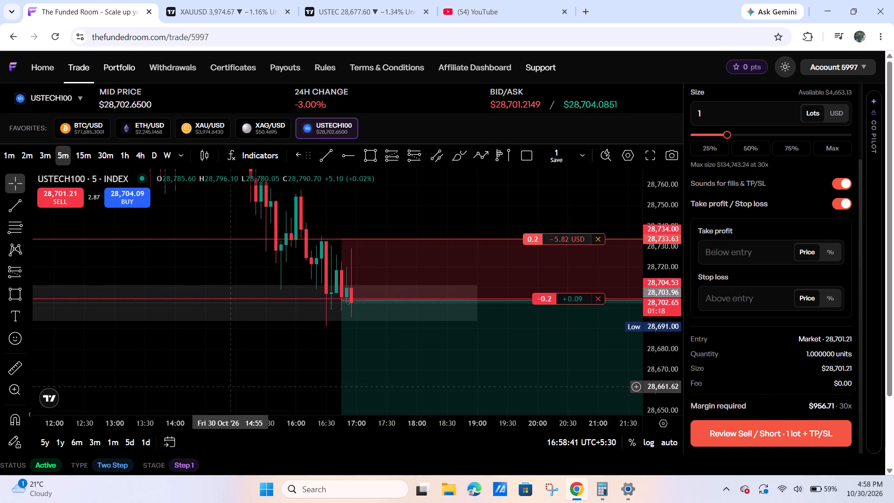
pyautogui.moveTo(267, 385); pyautogui.dragTo(170, 337)
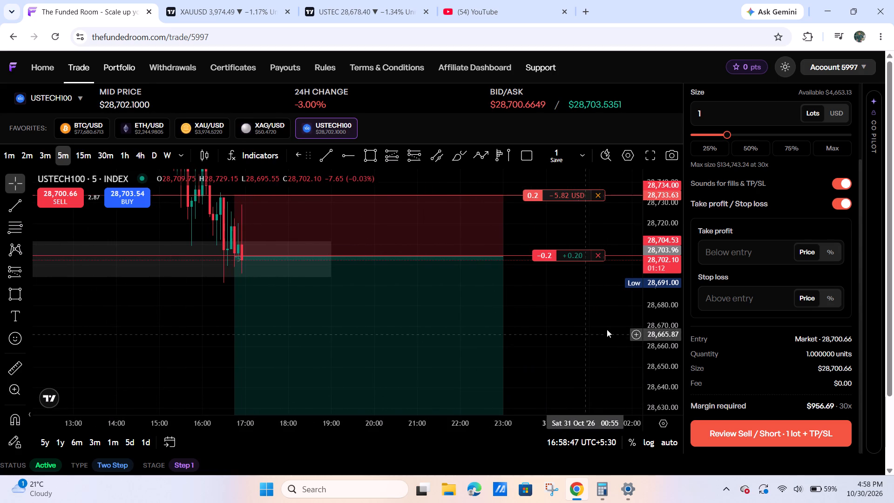
pyautogui.click(654, 315)
pyautogui.moveTo(586, 353); pyautogui.dragTo(626, 343)
pyautogui.moveTo(656, 238); pyautogui.dragTo(650, 267)
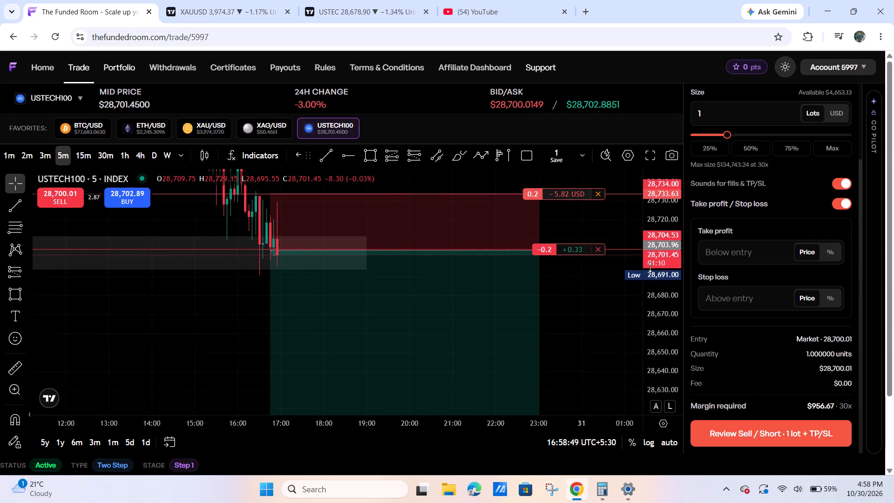
pyautogui.moveTo(650, 267); pyautogui.dragTo(633, 327)
pyautogui.moveTo(582, 338); pyautogui.dragTo(623, 348)
pyautogui.moveTo(665, 314); pyautogui.dragTo(656, 195)
pyautogui.moveTo(596, 362); pyautogui.dragTo(585, 347)
pyautogui.moveTo(650, 275); pyautogui.dragTo(650, 333)
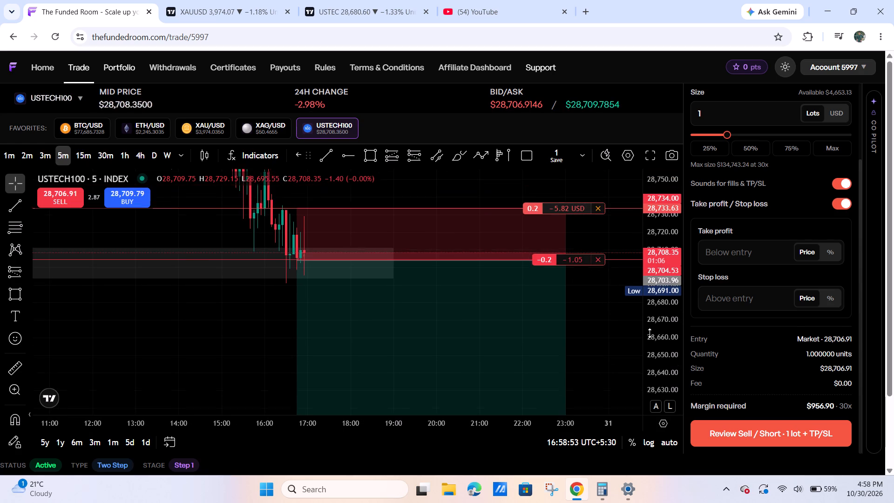
pyautogui.moveTo(650, 333); pyautogui.dragTo(648, 346)
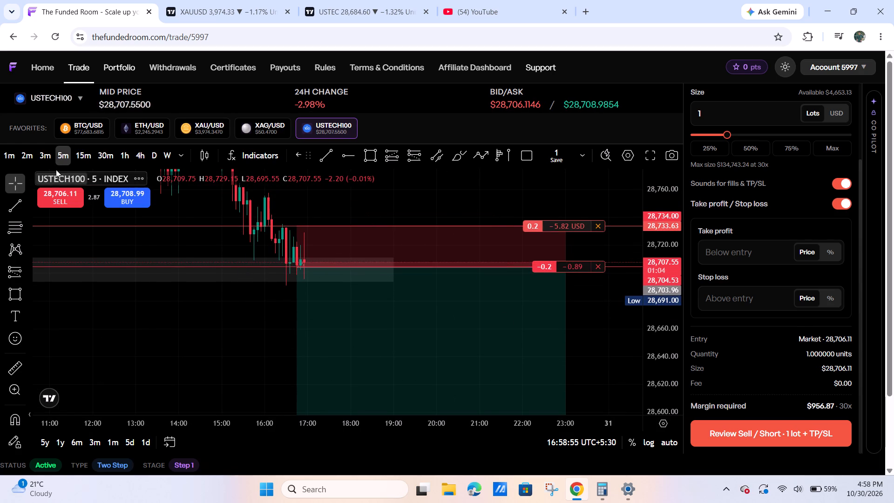
# Switch the USTECH100 chart to the 3-minute timeframe and show it full screen.
pyautogui.click(49, 154)
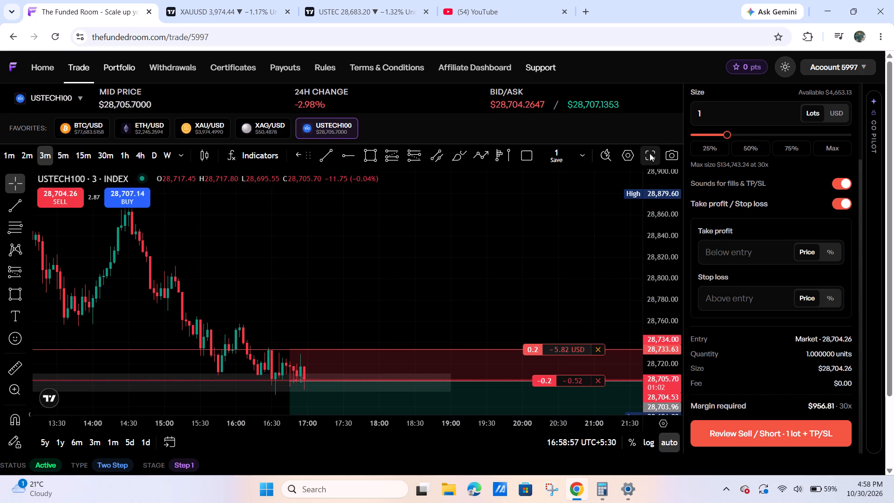
pyautogui.click(650, 153)
# Shorten the short-position drawing on the 3-minute chart so that it ends at about 18:10.
pyautogui.moveTo(591, 246); pyautogui.dragTo(572, 74)
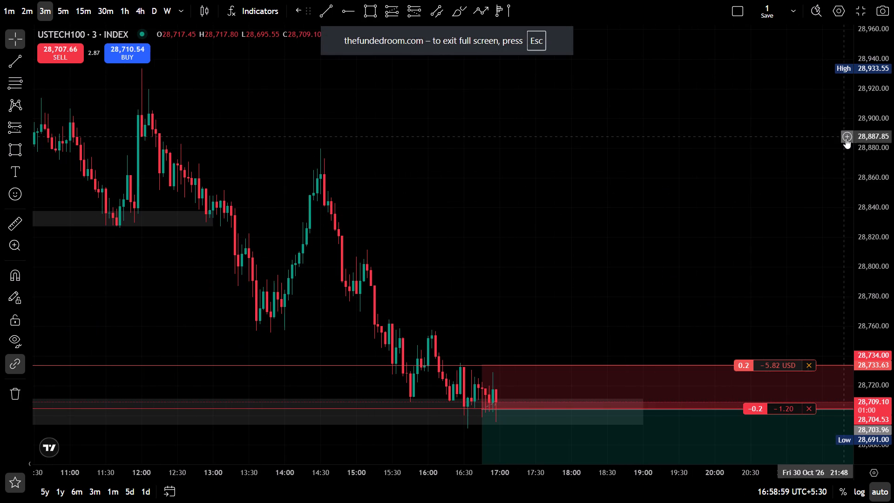
pyautogui.moveTo(882, 214); pyautogui.dragTo(878, 281)
pyautogui.click(863, 275)
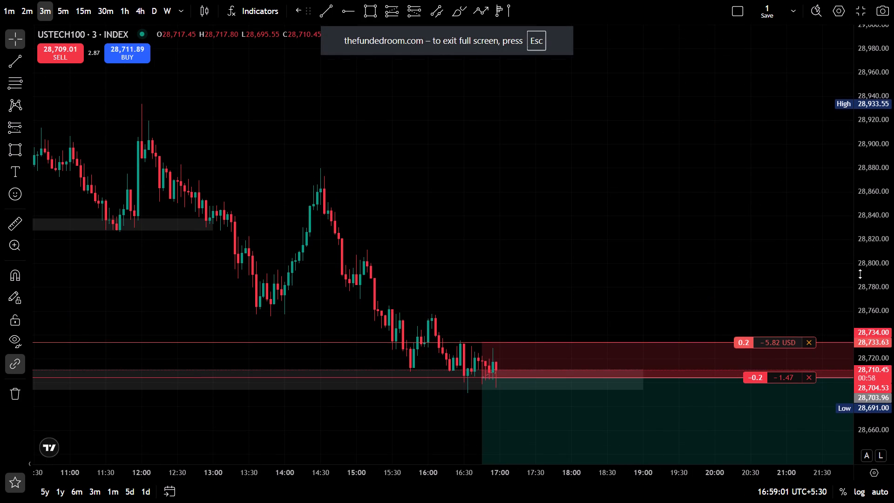
pyautogui.moveTo(847, 272); pyautogui.dragTo(640, 113)
pyautogui.moveTo(754, 242); pyautogui.dragTo(718, 243)
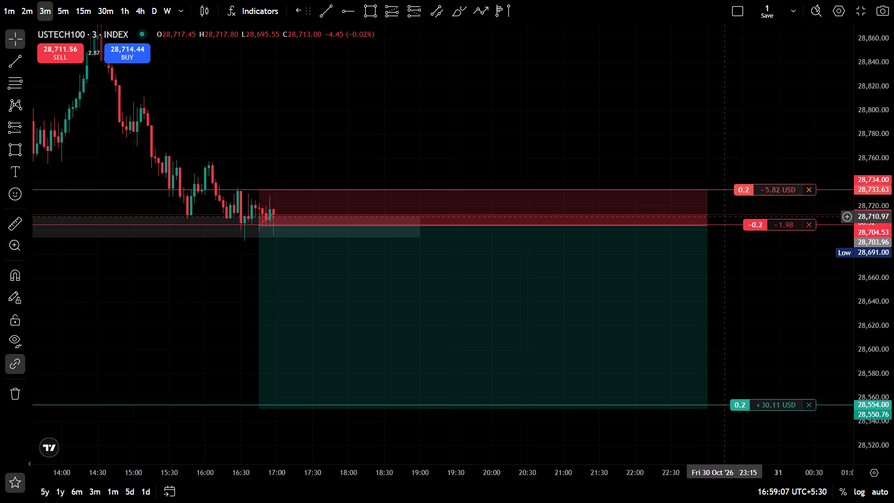
pyautogui.moveTo(704, 222); pyautogui.dragTo(458, 253)
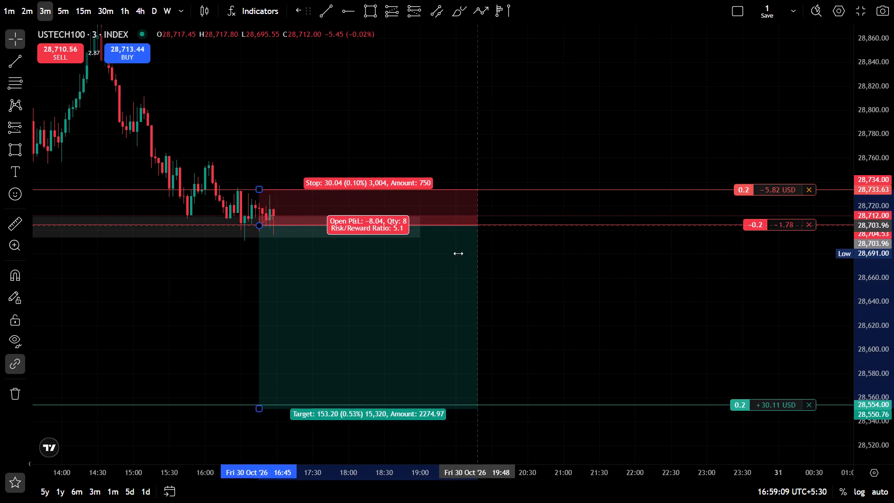
pyautogui.moveTo(458, 253); pyautogui.dragTo(361, 241)
# Examine the latest 3-minute candles around the support zone and the short's entry, stop and target levels.
pyautogui.moveTo(494, 272); pyautogui.dragTo(775, 273)
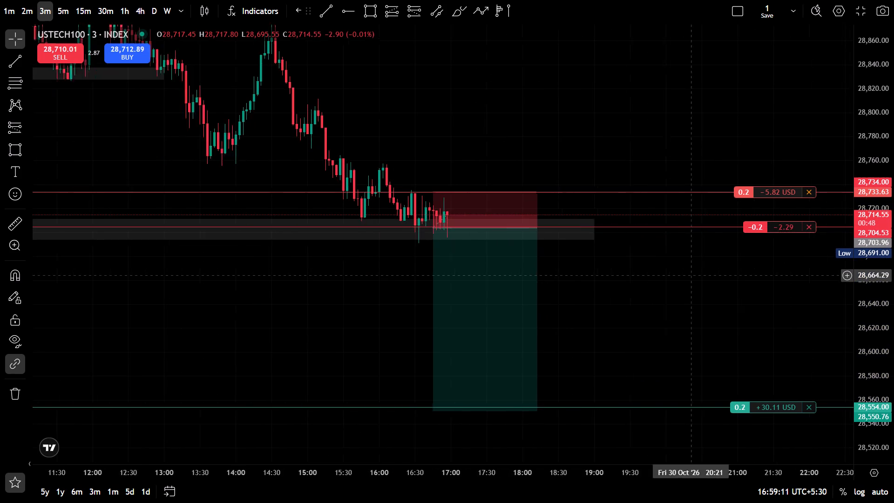
pyautogui.moveTo(775, 273); pyautogui.dragTo(777, 272)
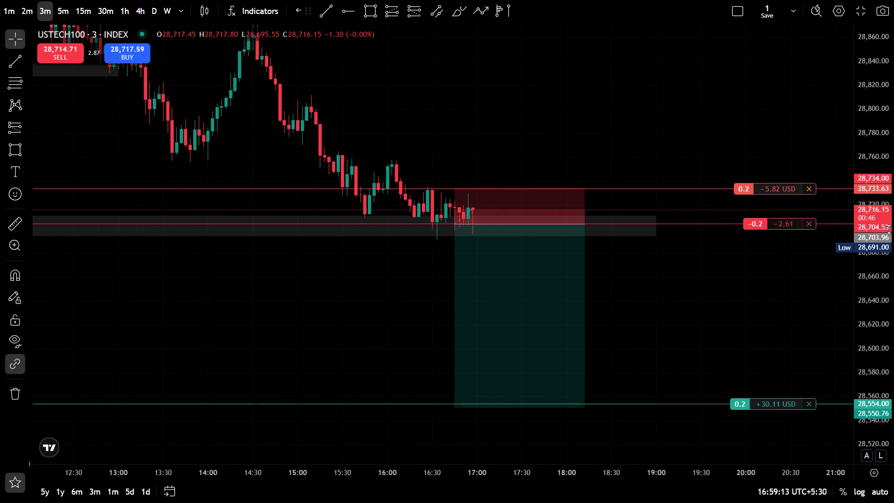
pyautogui.click(889, 211)
pyautogui.moveTo(873, 296); pyautogui.dragTo(889, 69)
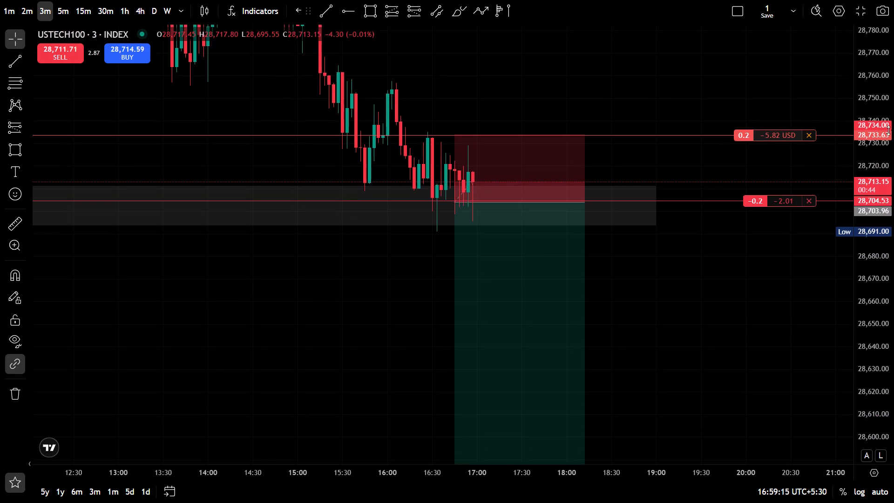
pyautogui.moveTo(893, 187); pyautogui.dragTo(893, 226)
pyautogui.moveTo(773, 320); pyautogui.dragTo(736, 326)
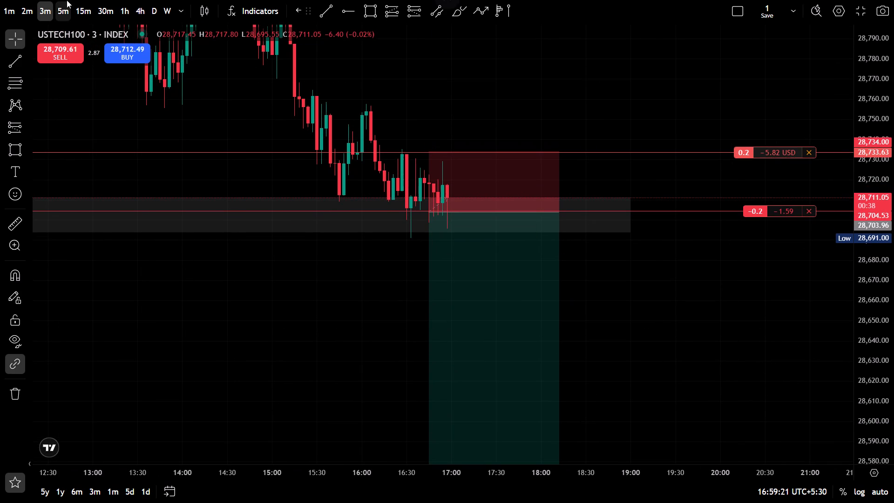
# Switch to the 15-minute timeframe and examine the decline into the support zone together with the short's target level.
pyautogui.click(85, 6)
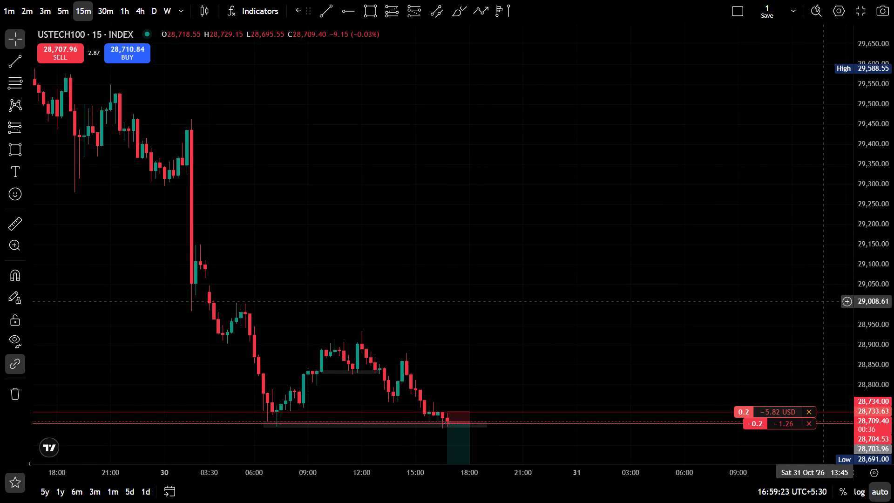
pyautogui.click(830, 303)
pyautogui.doubleClick(893, 356)
pyautogui.doubleClick(893, 356)
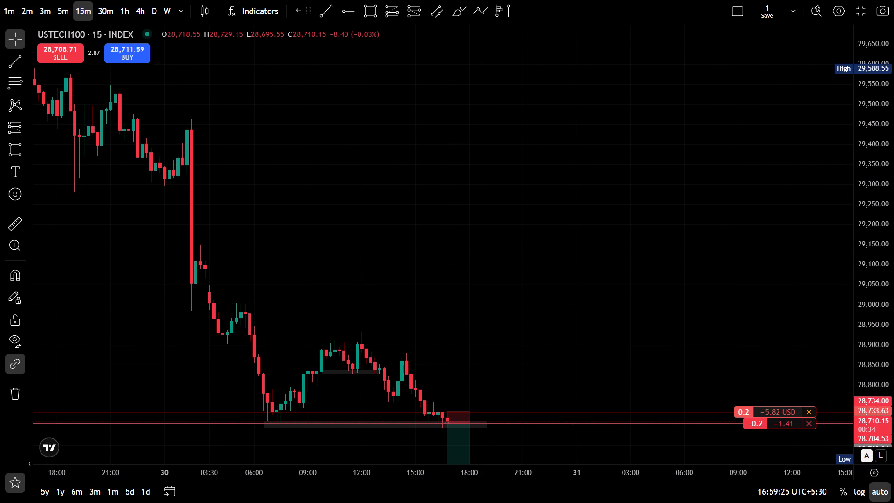
pyautogui.moveTo(893, 356); pyautogui.dragTo(893, 57)
pyautogui.moveTo(744, 347); pyautogui.dragTo(677, 54)
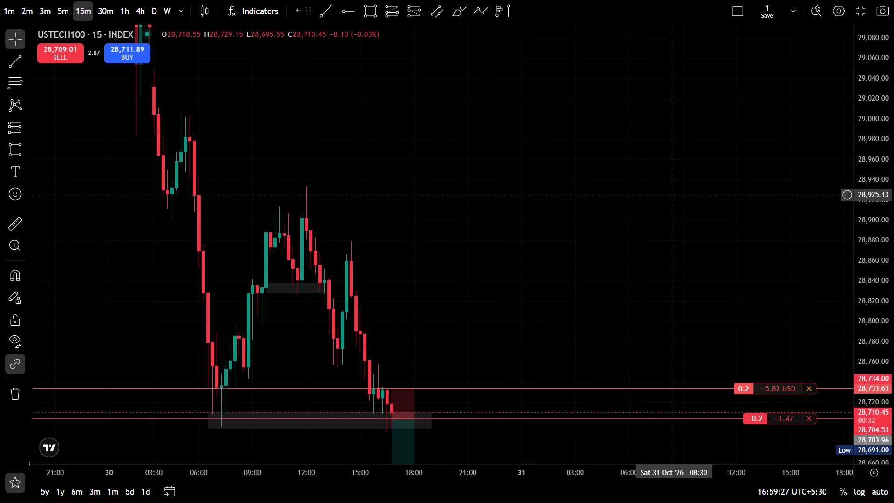
pyautogui.moveTo(643, 311); pyautogui.dragTo(738, 70)
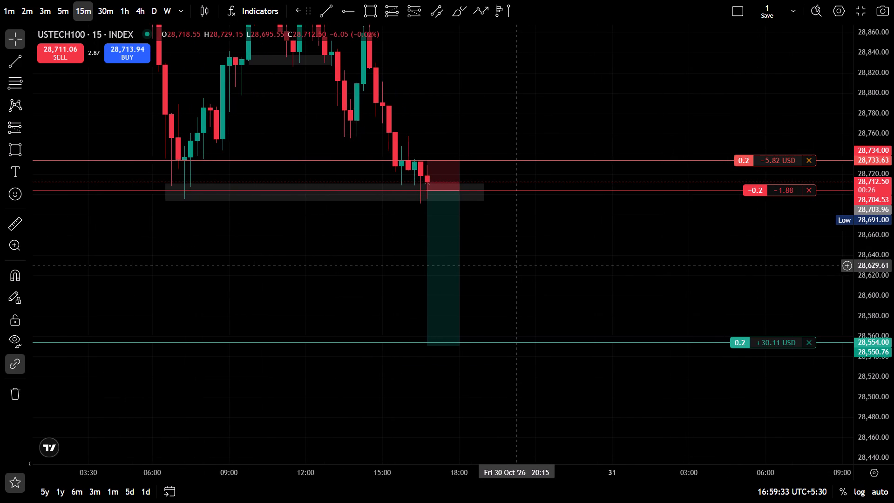
pyautogui.moveTo(506, 267); pyautogui.dragTo(609, 338)
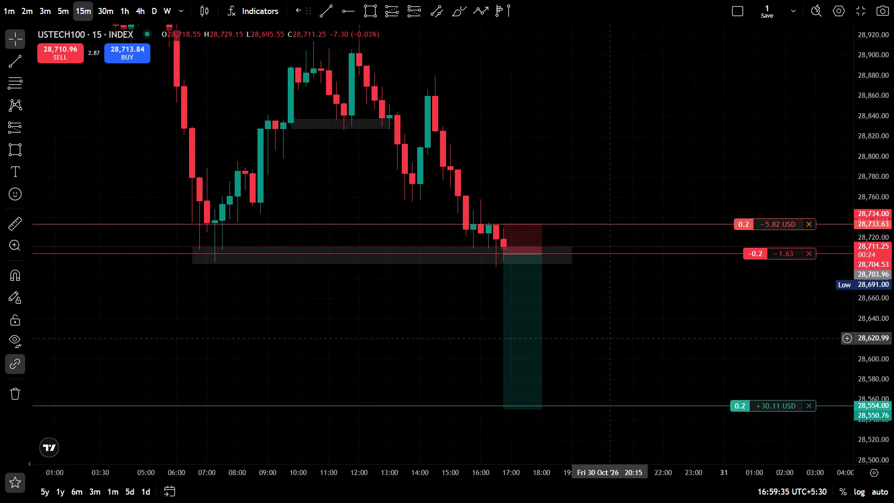
pyautogui.moveTo(889, 184); pyautogui.dragTo(876, 226)
pyautogui.moveTo(583, 125); pyautogui.dragTo(581, 176)
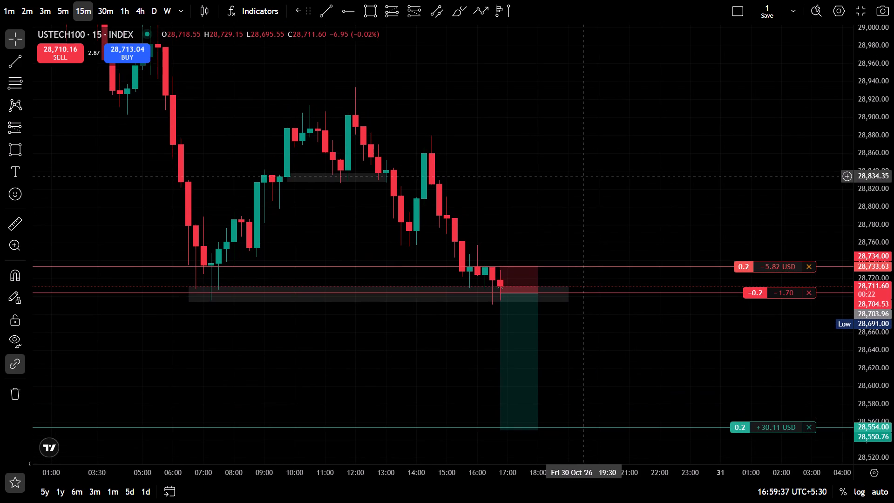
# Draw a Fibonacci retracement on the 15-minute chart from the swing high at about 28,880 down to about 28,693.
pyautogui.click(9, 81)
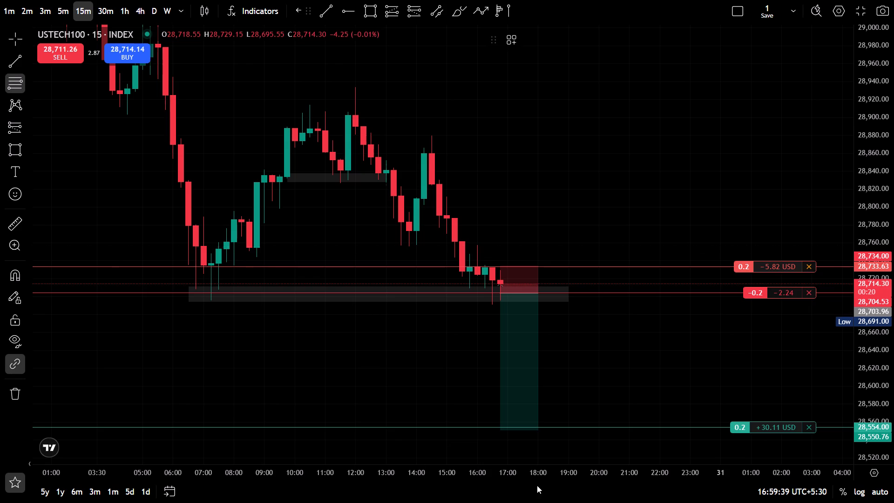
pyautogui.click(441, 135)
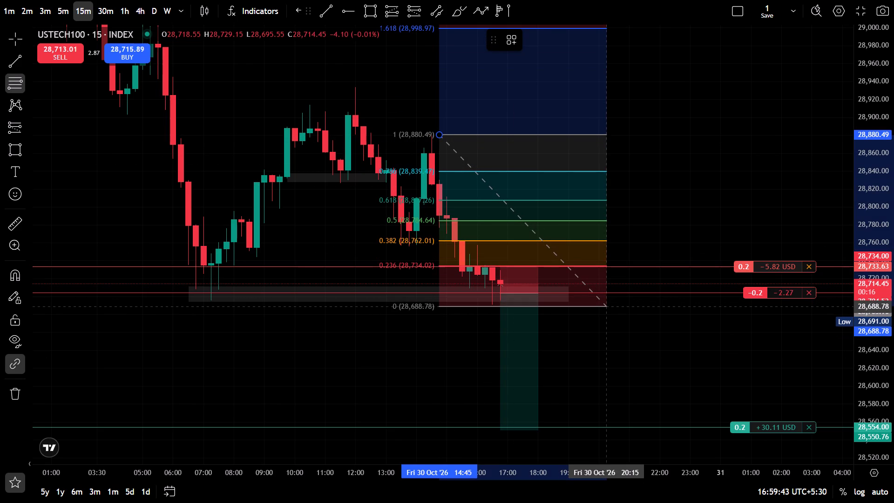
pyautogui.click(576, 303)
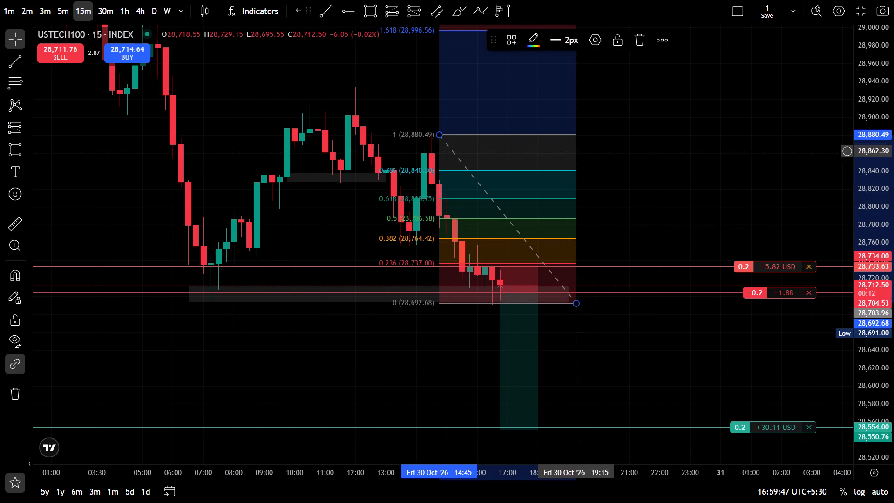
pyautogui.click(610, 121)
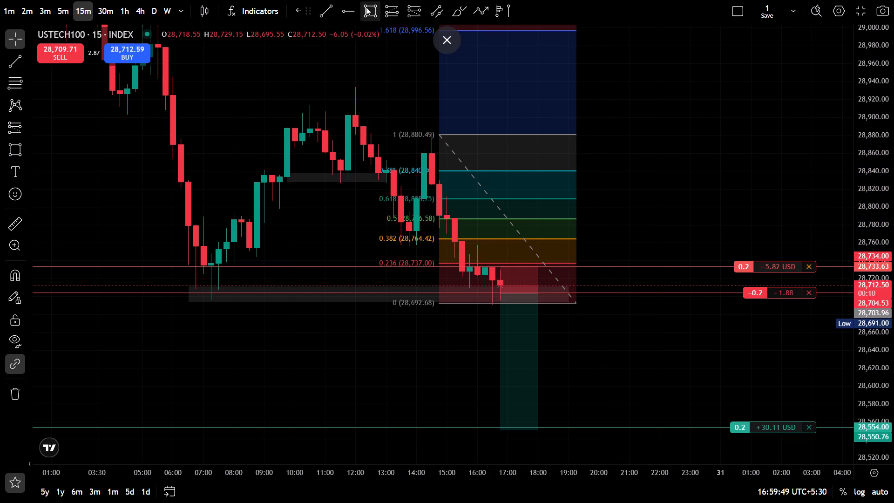
# Draw a rectangle zone from about 28,807 to 28,790 between the 0.5 and 0.618 retracement levels, spanning 14:30 to about 19:00.
pyautogui.click(367, 6)
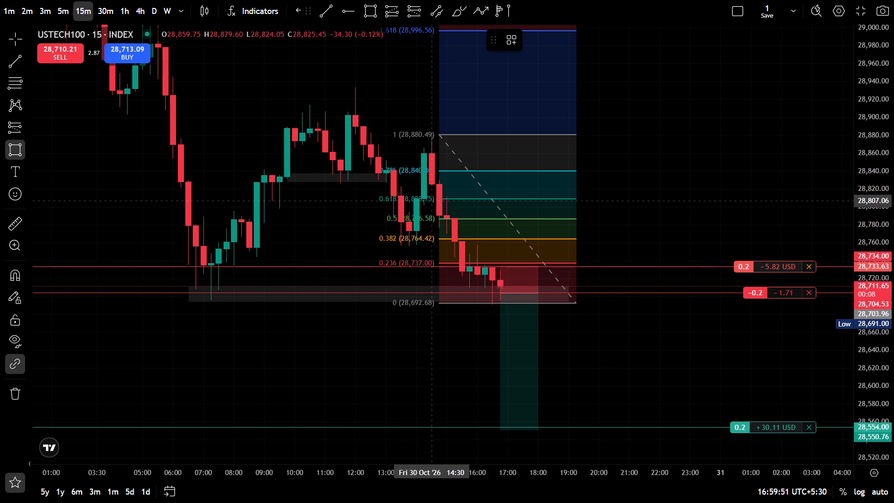
pyautogui.click(434, 201)
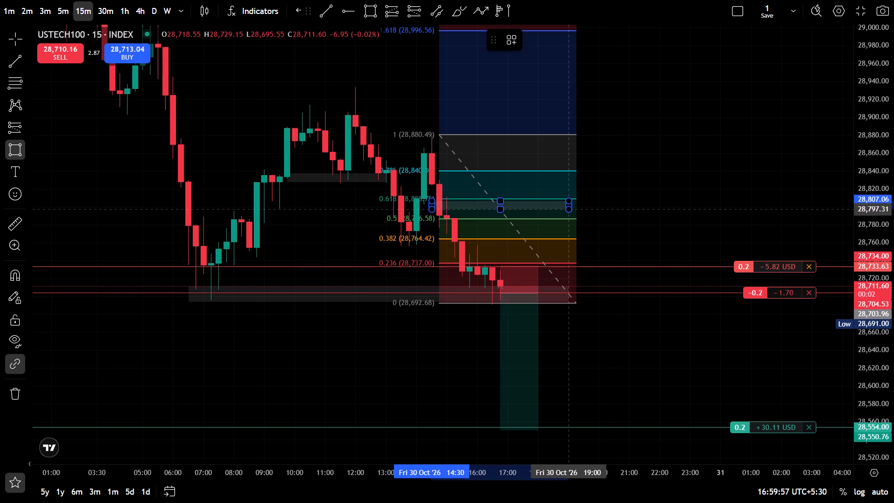
pyautogui.click(565, 216)
pyautogui.click(593, 216)
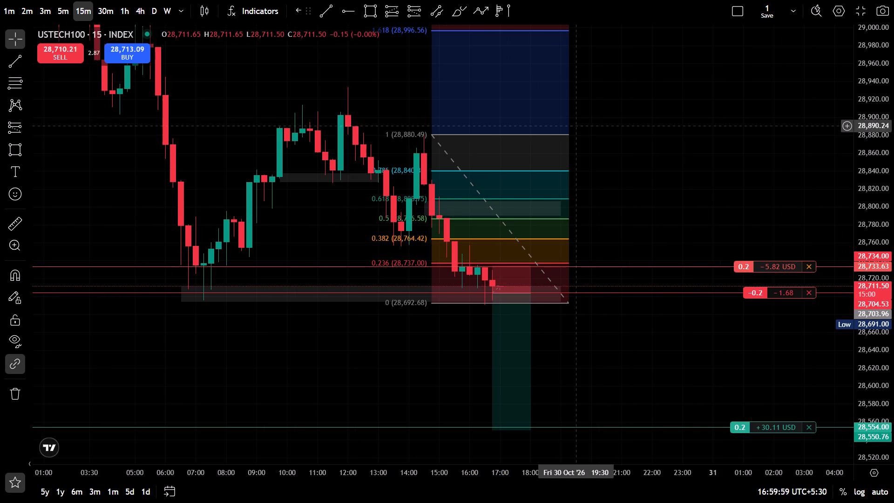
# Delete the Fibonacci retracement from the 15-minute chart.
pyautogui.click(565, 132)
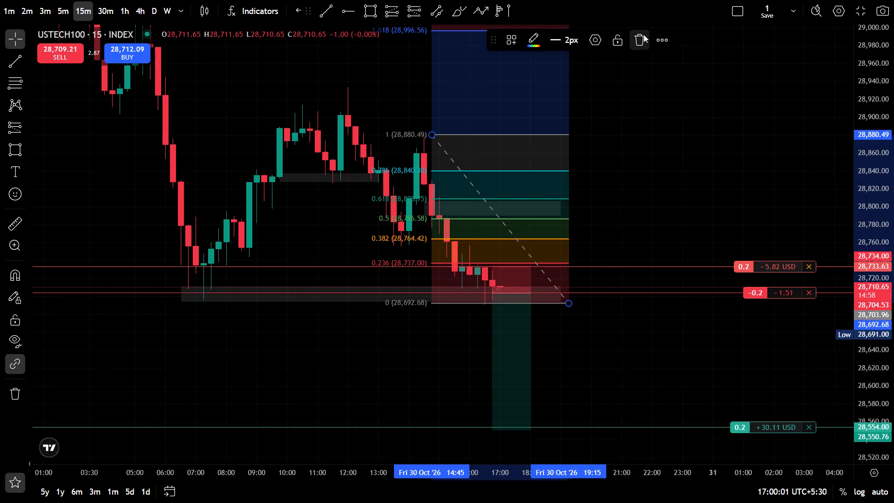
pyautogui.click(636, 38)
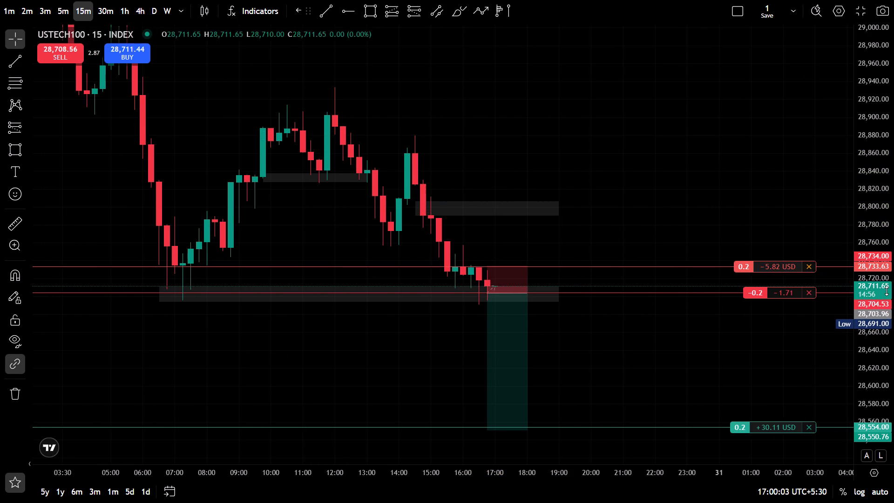
# Examine the open USTECH100 short's entry, stop and target levels against the support zone on the 15-minute chart.
pyautogui.moveTo(887, 299); pyautogui.dragTo(890, 0, button='right')
pyautogui.moveTo(888, 308); pyautogui.dragTo(868, 107)
pyautogui.moveTo(792, 129); pyautogui.dragTo(750, 42)
pyautogui.moveTo(711, 351); pyautogui.dragTo(793, 346)
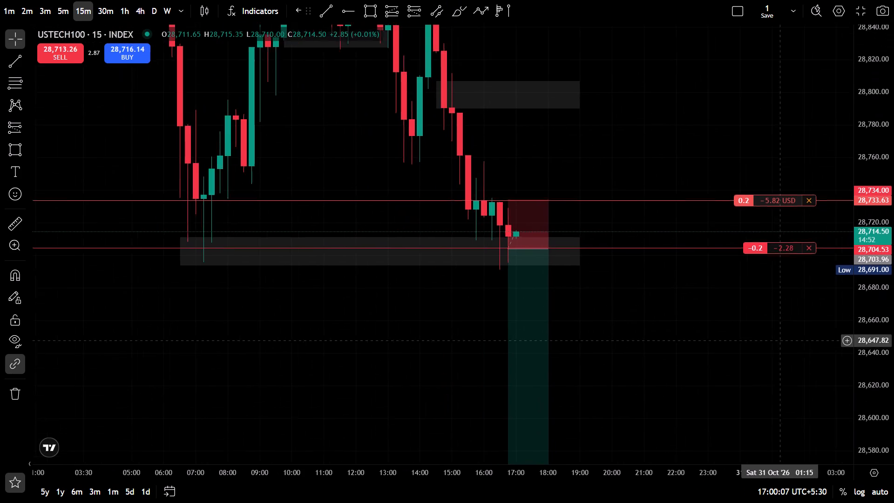
pyautogui.moveTo(793, 346); pyautogui.dragTo(802, 350)
pyautogui.moveTo(808, 355); pyautogui.dragTo(735, 330)
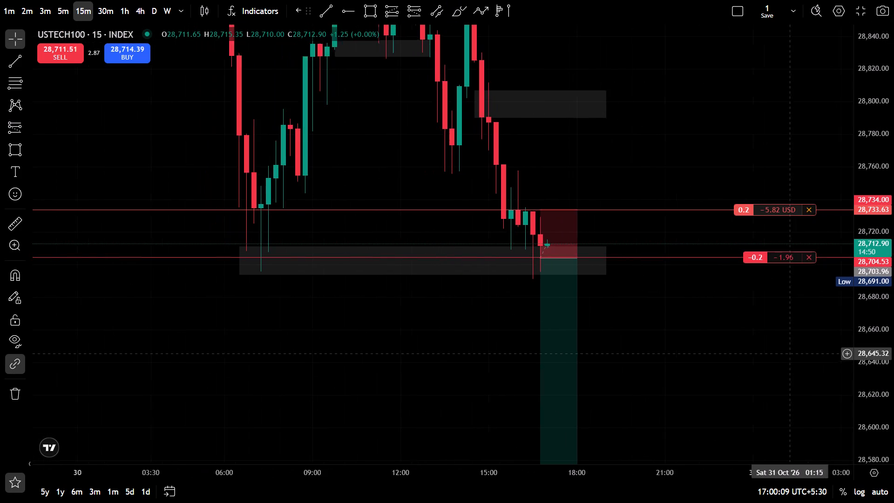
pyautogui.moveTo(735, 330); pyautogui.dragTo(675, 318)
pyautogui.moveTo(888, 59); pyautogui.dragTo(887, 88)
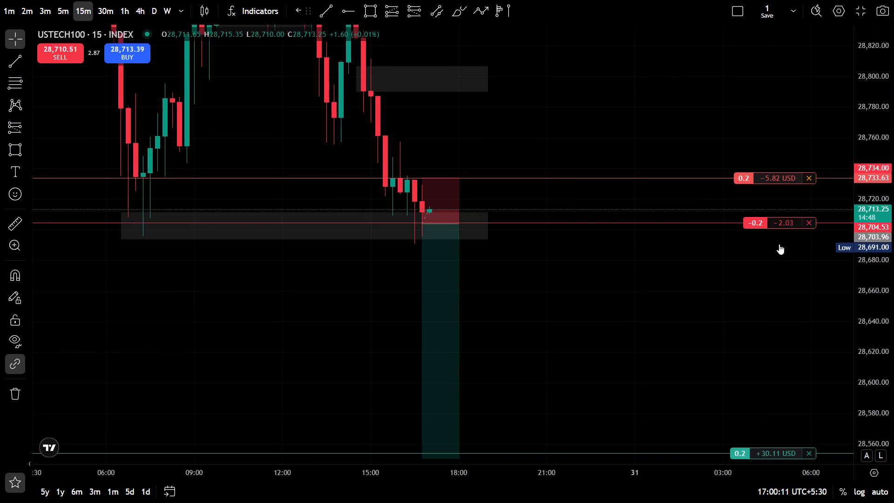
pyautogui.moveTo(628, 353); pyautogui.dragTo(723, 326)
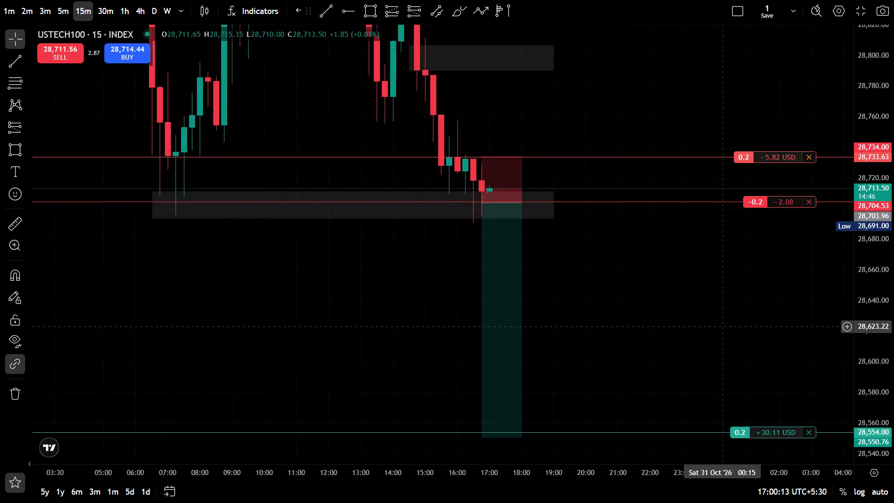
pyautogui.moveTo(630, 316); pyautogui.dragTo(731, 336)
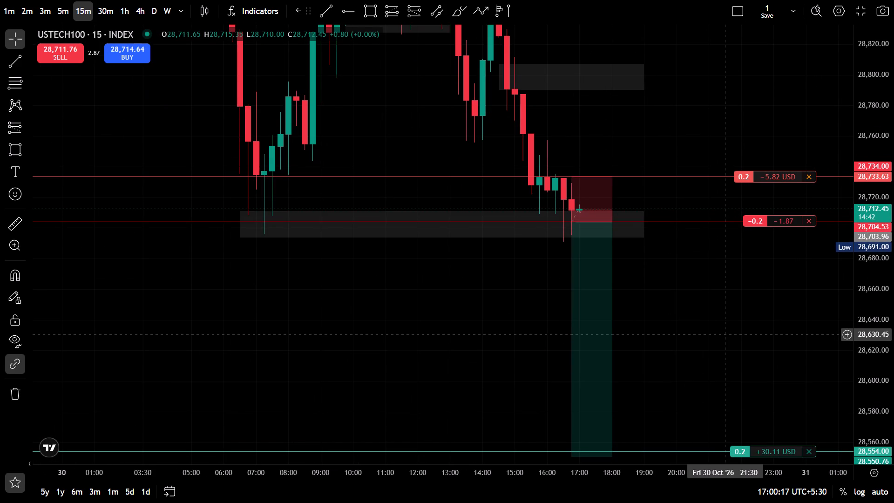
# Leave the full-screen chart and examine the current candle around the USTECH100 short's entry level.
pyautogui.press('Escape')
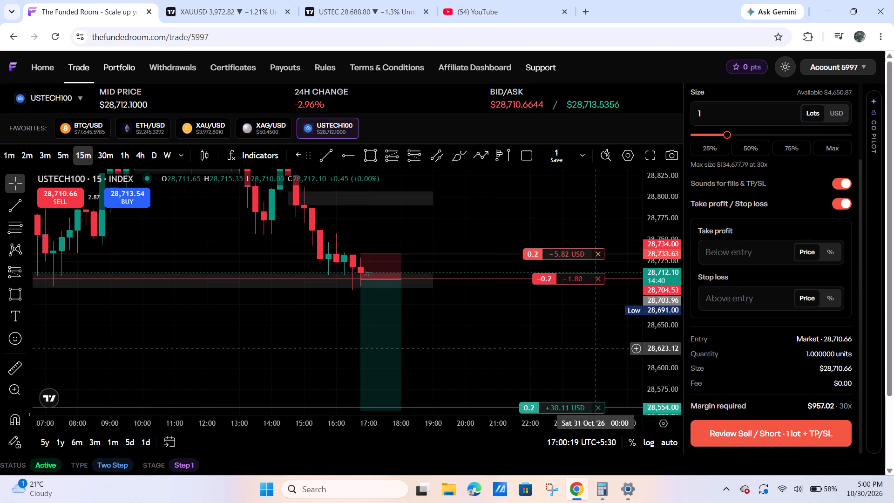
pyautogui.moveTo(488, 338); pyautogui.dragTo(631, 328)
pyautogui.moveTo(670, 340); pyautogui.dragTo(668, 157)
pyautogui.moveTo(601, 318); pyautogui.dragTo(535, 343)
pyautogui.moveTo(654, 220); pyautogui.dragTo(639, 323)
pyautogui.moveTo(632, 319); pyautogui.dragTo(553, 313)
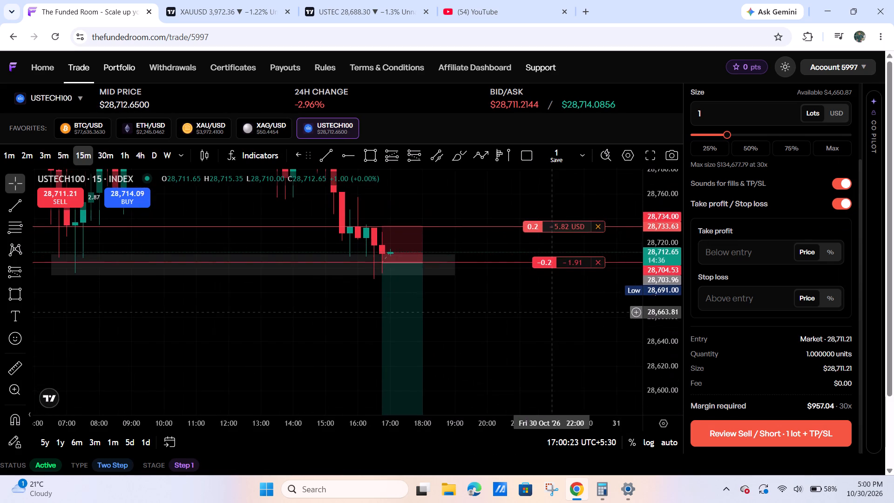
# Switch to the gold spot chart on the 15-minute timeframe and examine the decline toward the lower support zone.
pyautogui.click(190, 0)
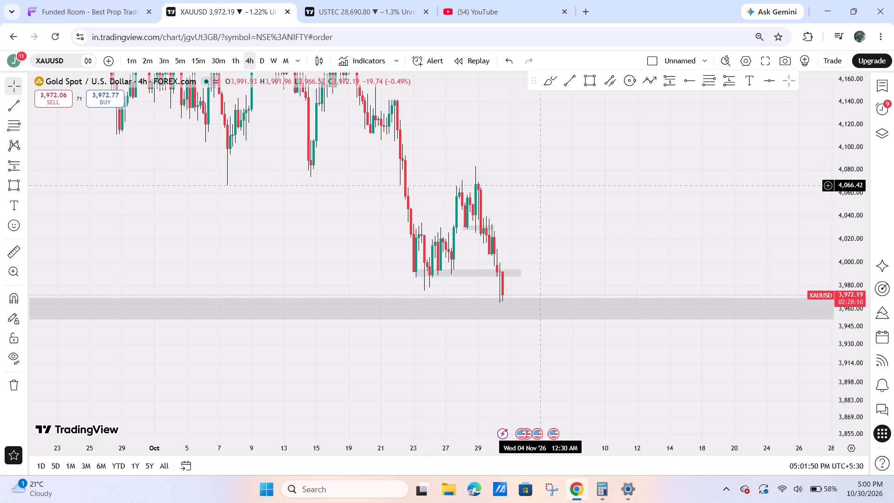
pyautogui.click(207, 62)
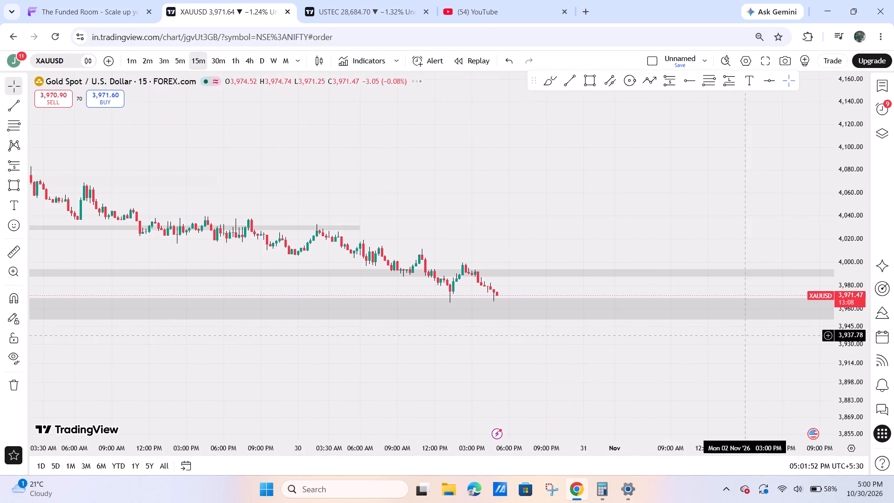
pyautogui.moveTo(851, 353); pyautogui.dragTo(836, 36)
pyautogui.moveTo(626, 338); pyautogui.dragTo(643, 318)
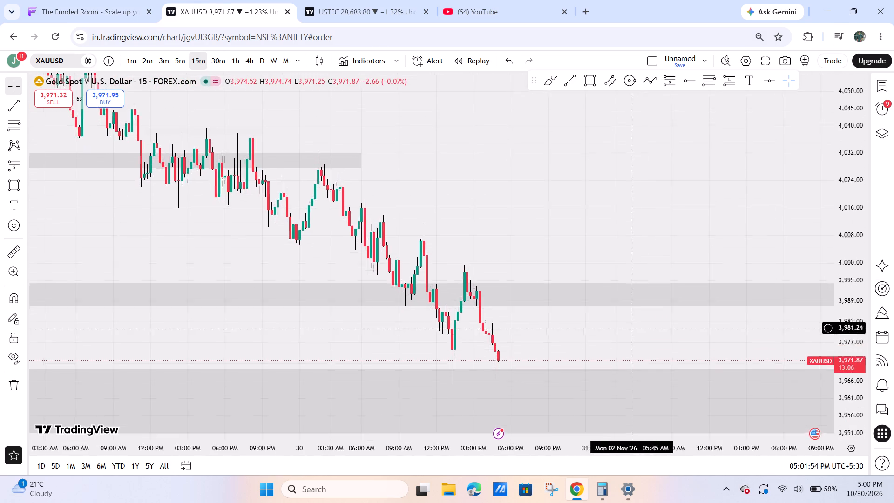
pyautogui.moveTo(643, 318); pyautogui.dragTo(763, 218)
pyautogui.moveTo(657, 153); pyautogui.dragTo(574, 170)
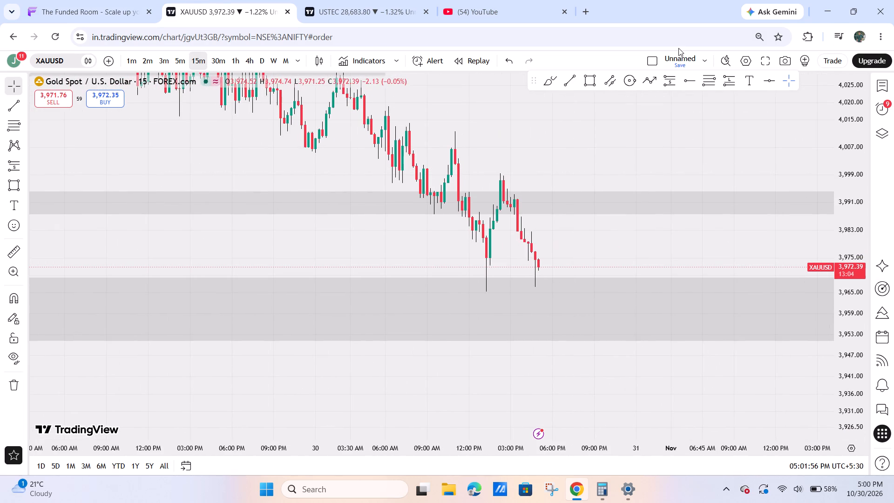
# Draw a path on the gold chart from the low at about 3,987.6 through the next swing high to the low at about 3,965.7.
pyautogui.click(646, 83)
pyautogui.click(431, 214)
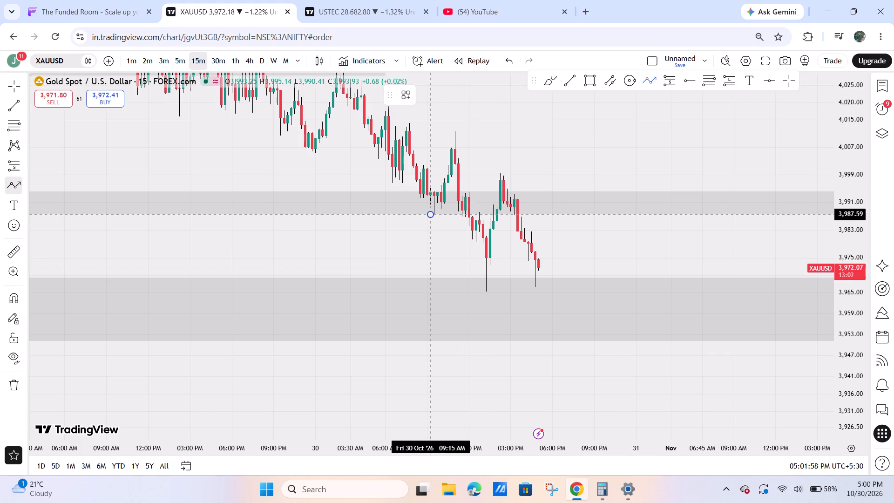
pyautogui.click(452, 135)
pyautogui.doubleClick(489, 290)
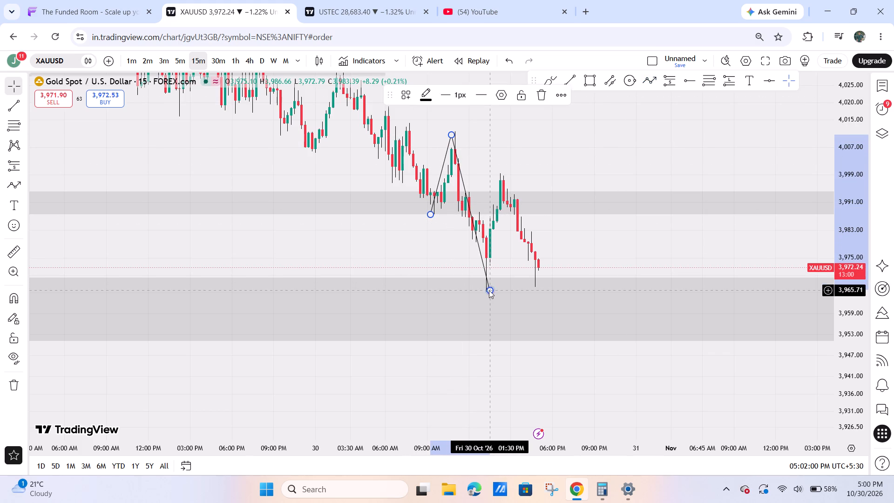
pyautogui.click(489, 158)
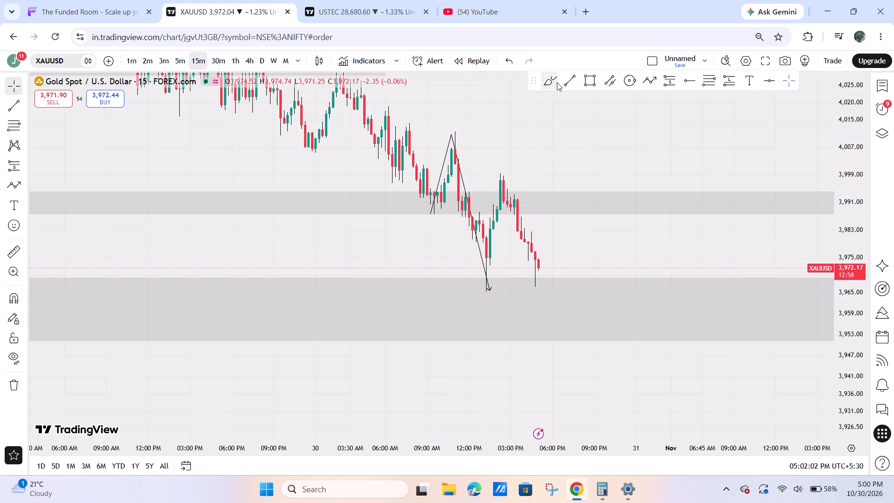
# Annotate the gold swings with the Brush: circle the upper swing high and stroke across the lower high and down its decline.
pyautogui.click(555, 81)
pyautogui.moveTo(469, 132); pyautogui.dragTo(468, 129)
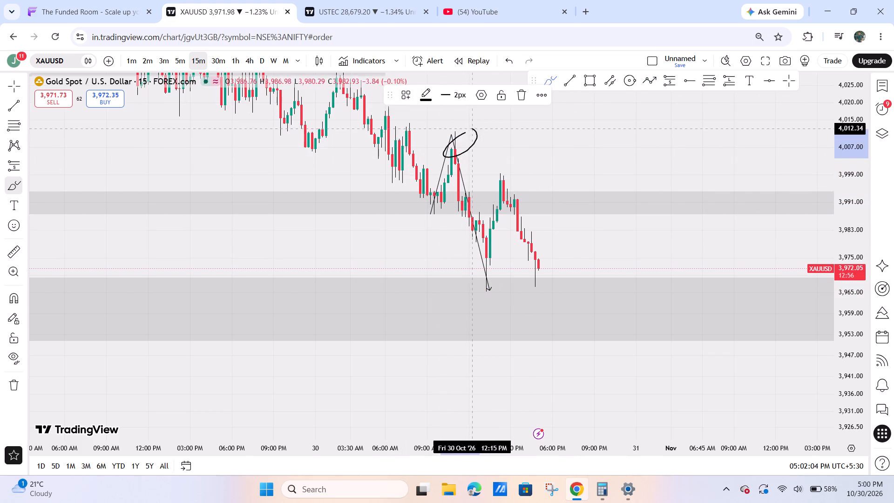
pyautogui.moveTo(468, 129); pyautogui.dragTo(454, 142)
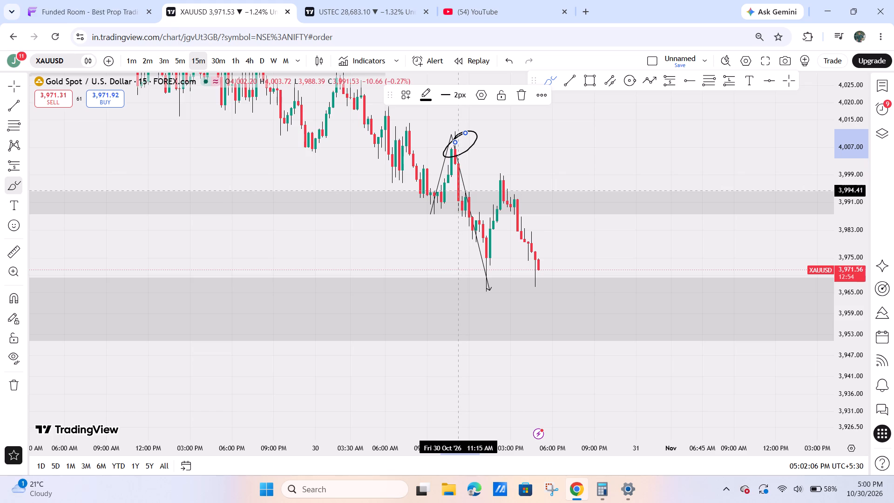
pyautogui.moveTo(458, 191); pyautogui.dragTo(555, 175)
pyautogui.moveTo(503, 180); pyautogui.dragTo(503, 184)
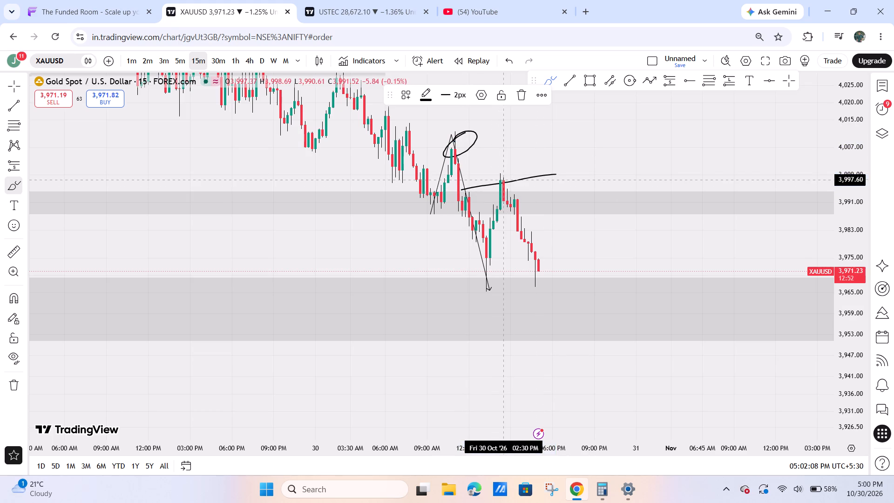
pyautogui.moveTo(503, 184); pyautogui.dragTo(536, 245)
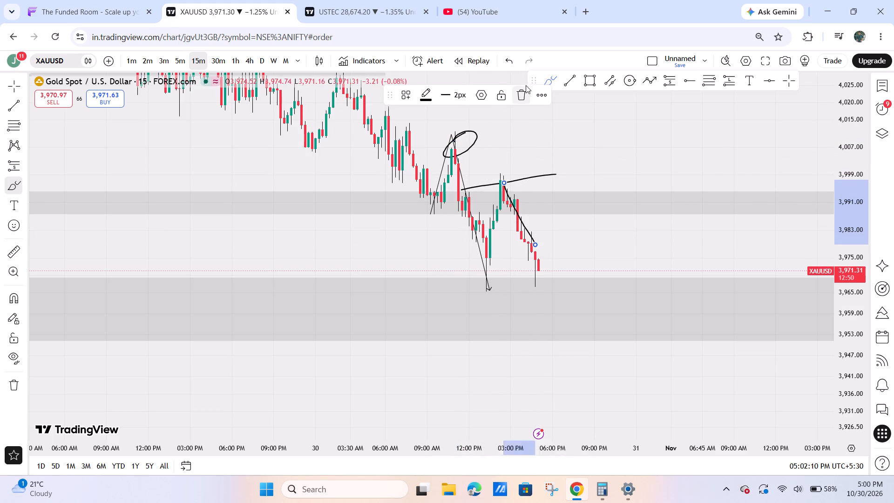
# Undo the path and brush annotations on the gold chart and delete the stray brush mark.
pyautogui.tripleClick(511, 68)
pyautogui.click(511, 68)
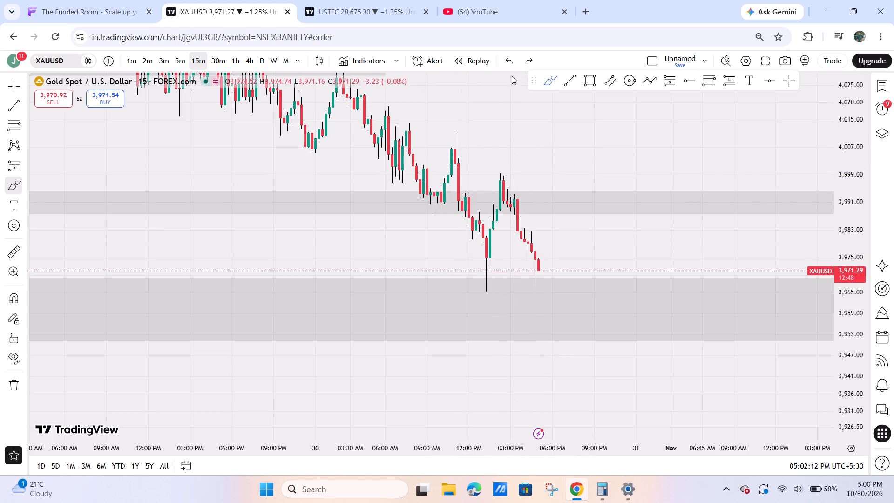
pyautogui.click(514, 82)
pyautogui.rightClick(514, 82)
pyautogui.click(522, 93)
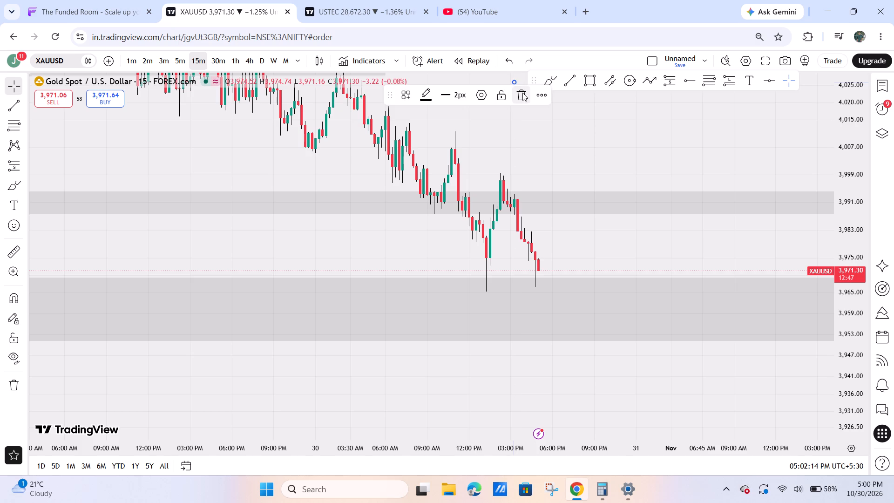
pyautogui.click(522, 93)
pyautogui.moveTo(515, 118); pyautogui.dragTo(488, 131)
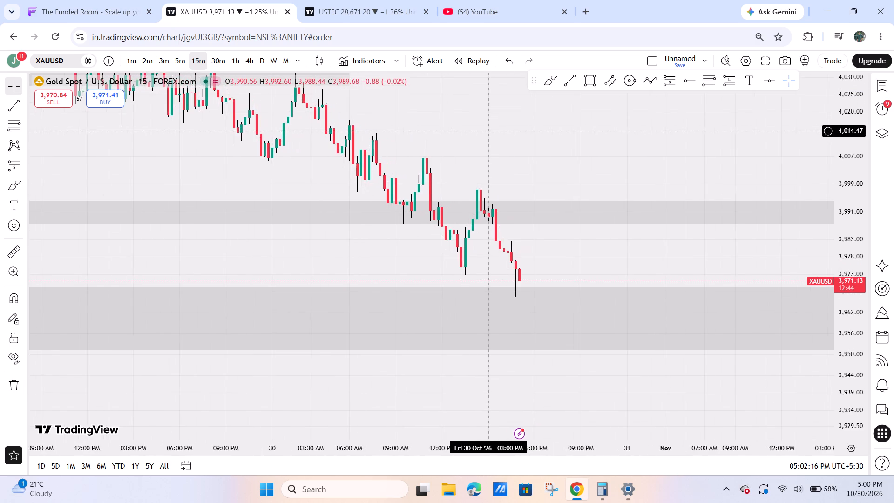
# Switch to the US Tech 100 chart and examine price at the support zone on the 1-hour, 15-minute and 5-minute timeframes.
pyautogui.click(381, 0)
pyautogui.moveTo(316, 151); pyautogui.dragTo(520, 126)
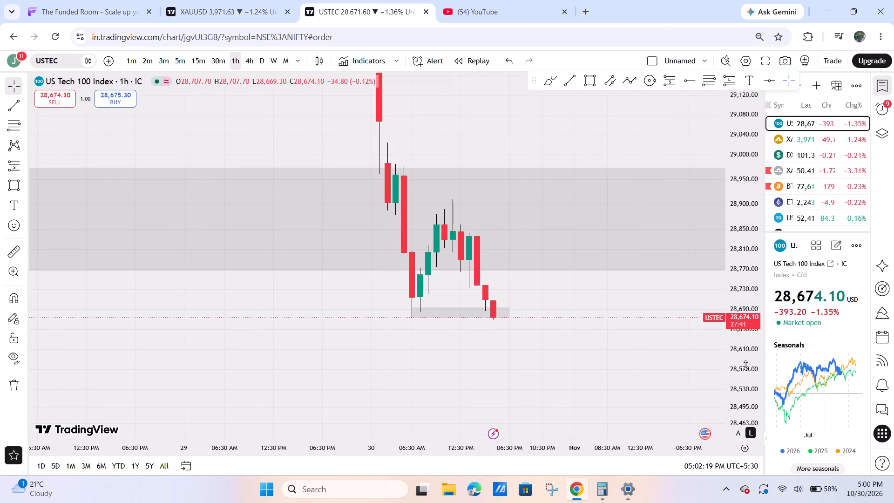
pyautogui.moveTo(746, 362); pyautogui.dragTo(751, 221)
pyautogui.moveTo(651, 343); pyautogui.dragTo(610, 255)
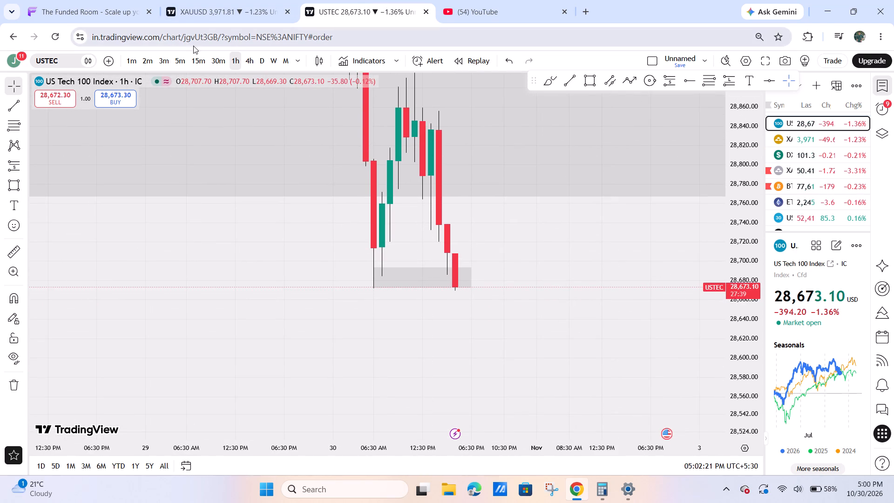
pyautogui.click(189, 56)
pyautogui.moveTo(749, 358); pyautogui.dragTo(758, 212)
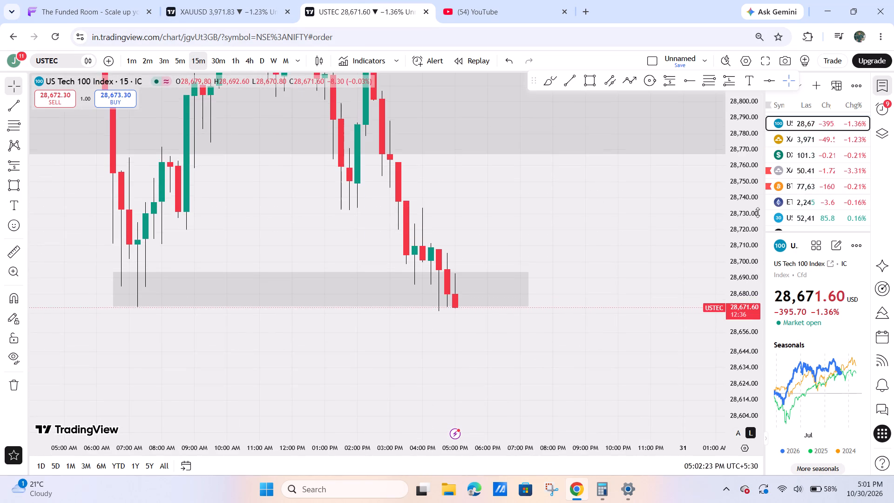
pyautogui.moveTo(758, 212); pyautogui.dragTo(746, 138)
pyautogui.moveTo(615, 262); pyautogui.dragTo(650, 196)
pyautogui.moveTo(740, 197); pyautogui.dragTo(724, 274)
pyautogui.moveTo(653, 291); pyautogui.dragTo(650, 291)
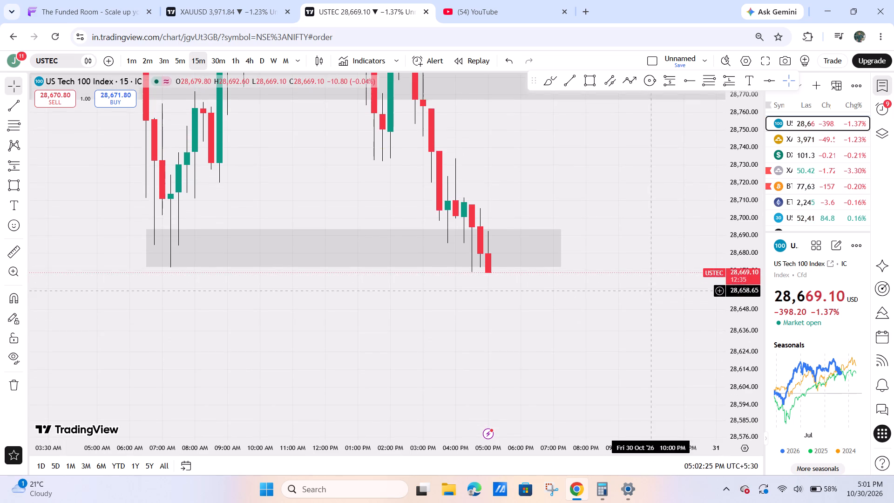
pyautogui.moveTo(650, 291); pyautogui.dragTo(634, 283)
pyautogui.click(180, 64)
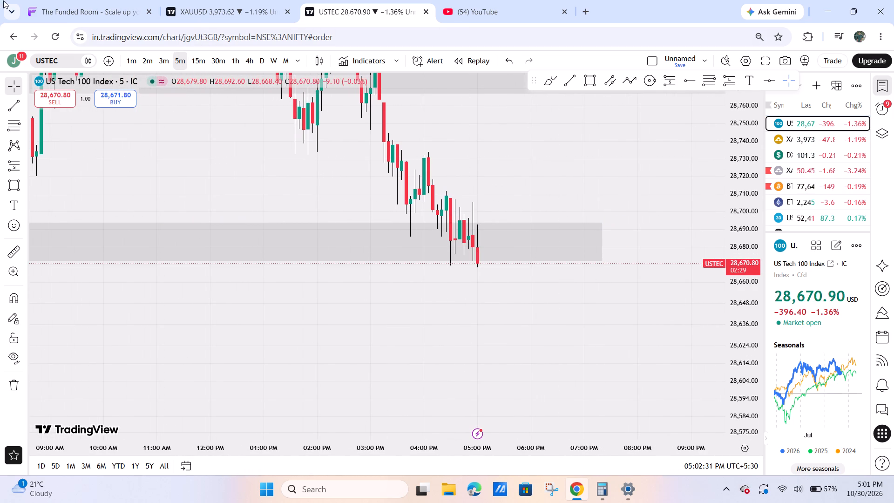
# Check the open USTECH100 short in the trading account and compare it with the gold 15-minute and US Tech 100 5-minute charts.
pyautogui.click(75, 0)
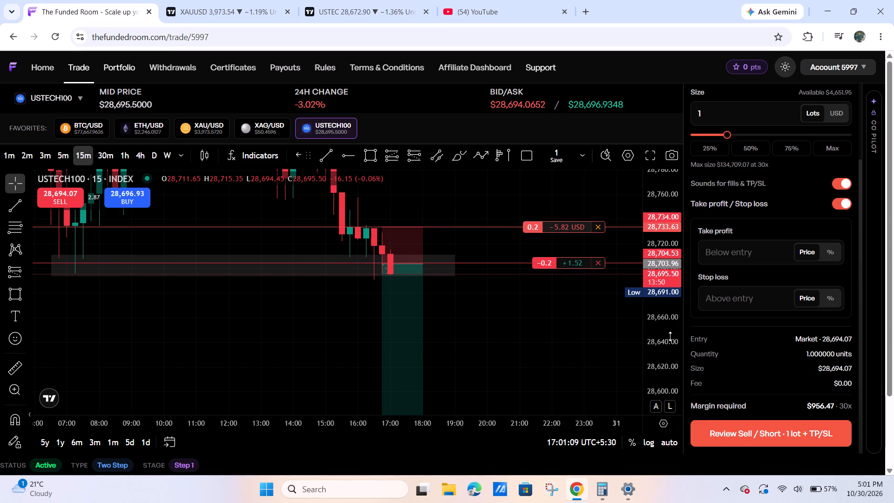
pyautogui.moveTo(667, 337); pyautogui.dragTo(634, 394)
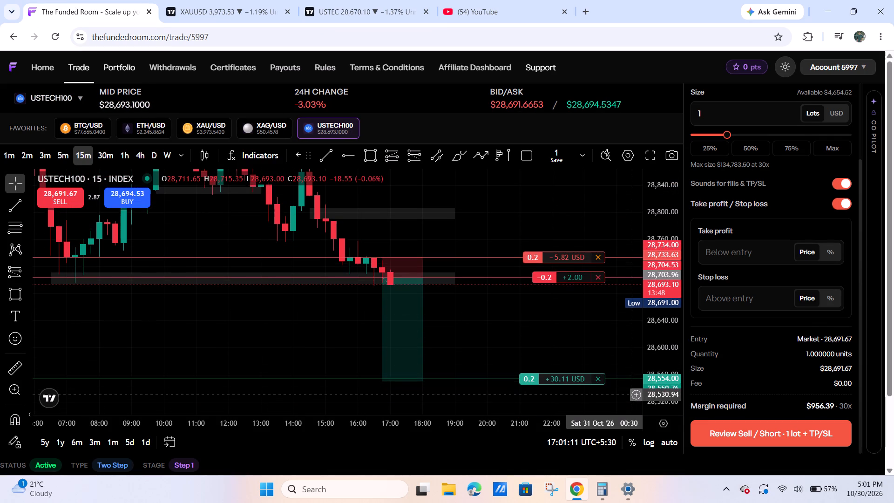
pyautogui.moveTo(492, 340); pyautogui.dragTo(551, 353)
pyautogui.click(255, 0)
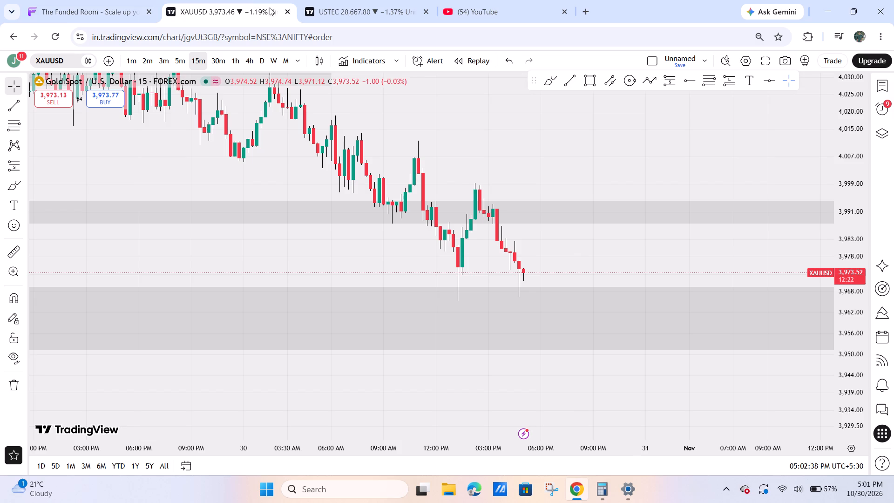
pyautogui.moveTo(606, 256); pyautogui.dragTo(550, 258)
pyautogui.click(387, 0)
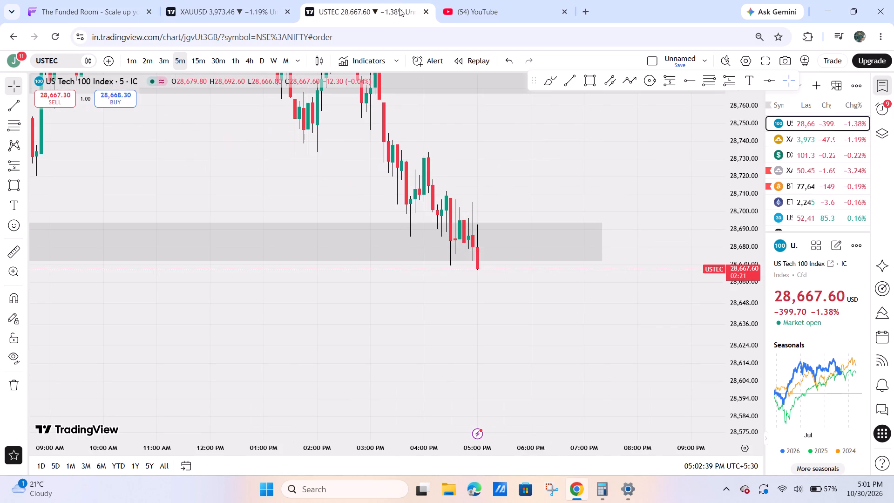
pyautogui.moveTo(493, 367); pyautogui.dragTo(612, 385)
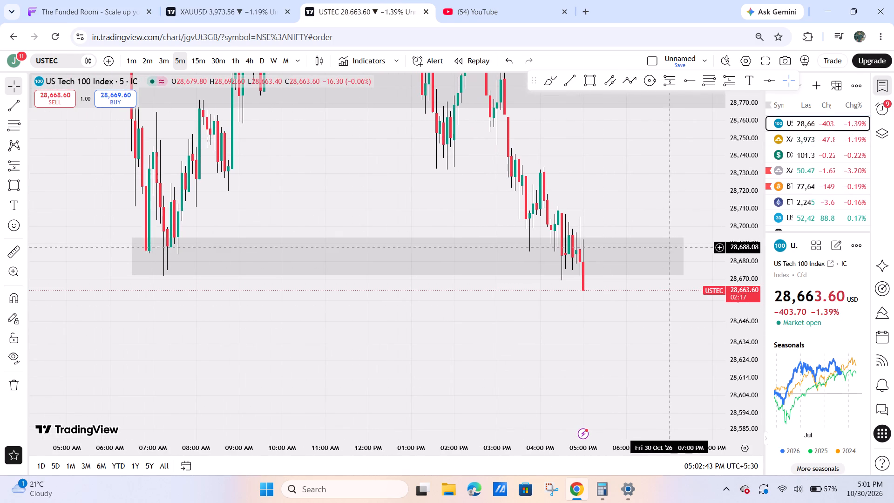
# Return to the trading account and monitor the USTECH100 short below the support zone on the 15-minute chart.
pyautogui.click(92, 0)
pyautogui.moveTo(508, 337); pyautogui.dragTo(544, 333)
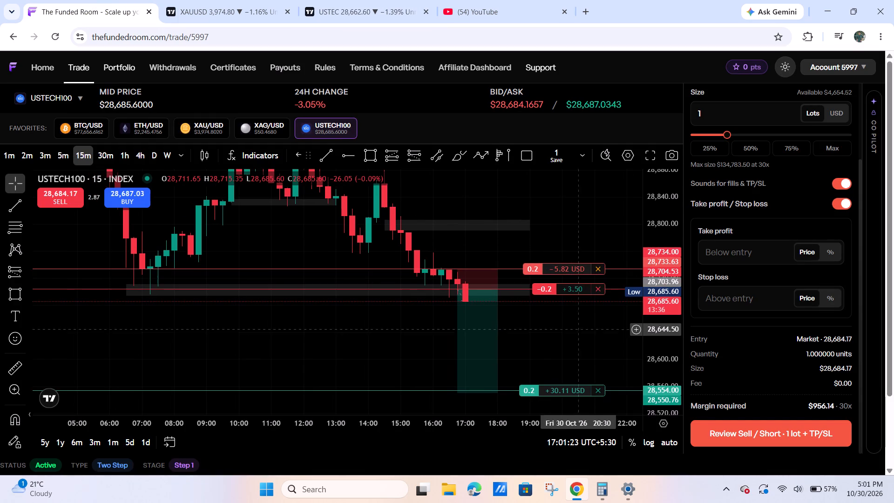
pyautogui.moveTo(658, 347); pyautogui.dragTo(656, 163)
pyautogui.moveTo(583, 352); pyautogui.dragTo(528, 326)
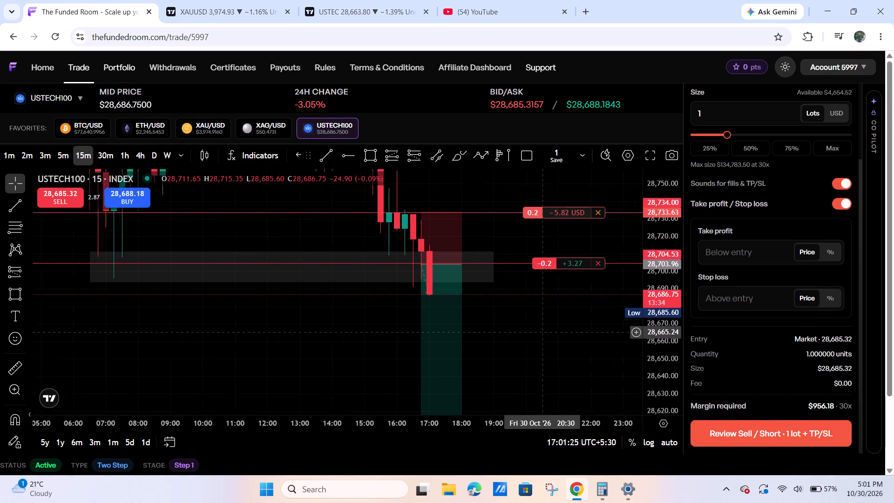
pyautogui.moveTo(528, 326); pyautogui.dragTo(528, 326)
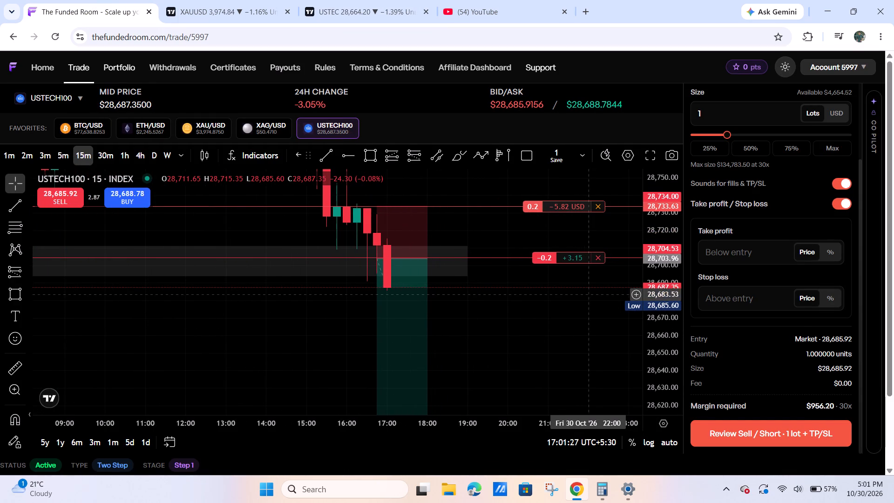
pyautogui.moveTo(650, 256); pyautogui.dragTo(641, 278)
pyautogui.moveTo(655, 305); pyautogui.dragTo(655, 310)
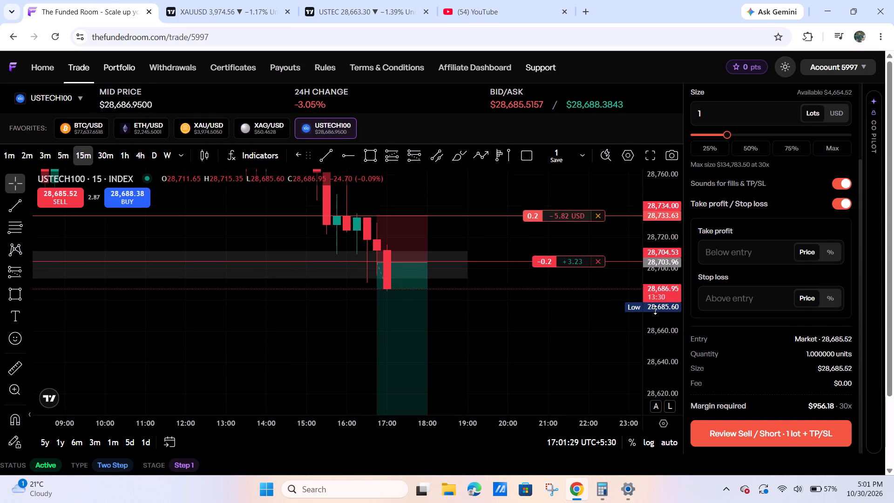
# Compare the USTECH100 short on the account's 15-minute chart with the US Tech 100 5-minute chart, returning to the trading account.
pyautogui.moveTo(655, 310); pyautogui.dragTo(655, 324)
pyautogui.moveTo(601, 322); pyautogui.dragTo(587, 302)
pyautogui.moveTo(568, 310); pyautogui.dragTo(546, 305)
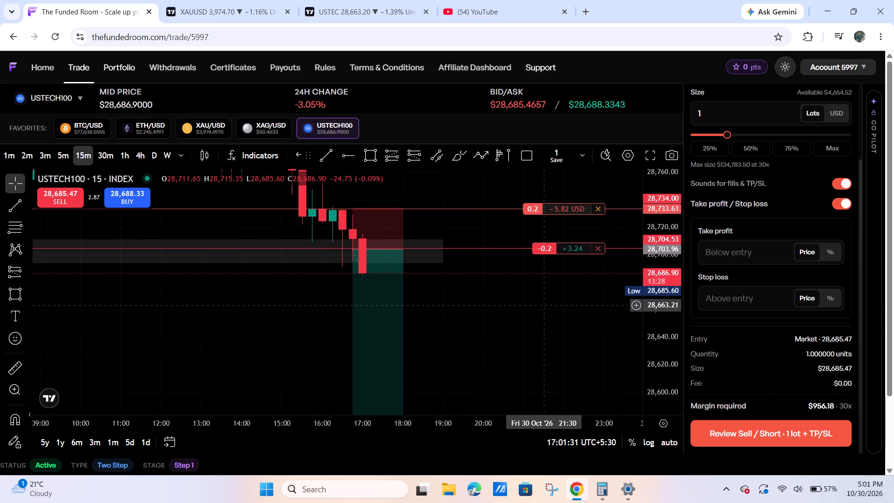
pyautogui.click(226, 0)
pyautogui.click(374, 0)
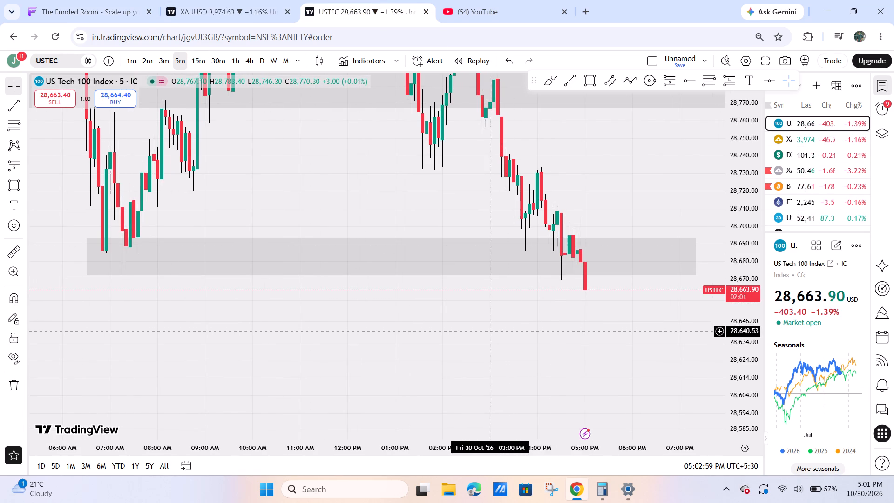
pyautogui.moveTo(559, 318); pyautogui.dragTo(515, 313)
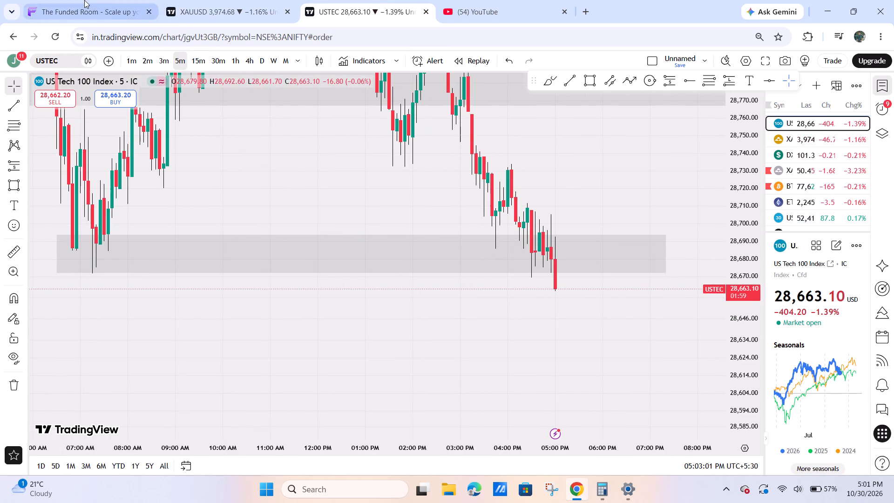
pyautogui.click(84, 0)
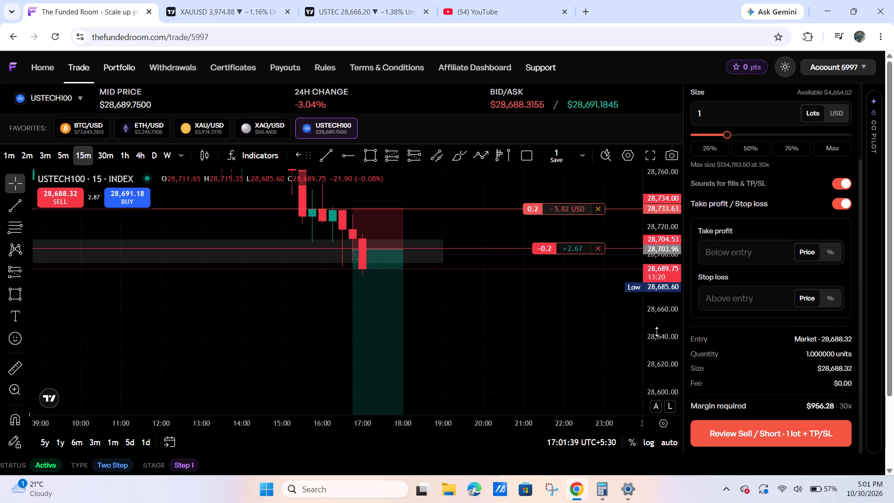
# Switch the trading account's USTECH100 chart to 5 minutes and examine the short's entry and stop levels around the support zone.
pyautogui.click(61, 153)
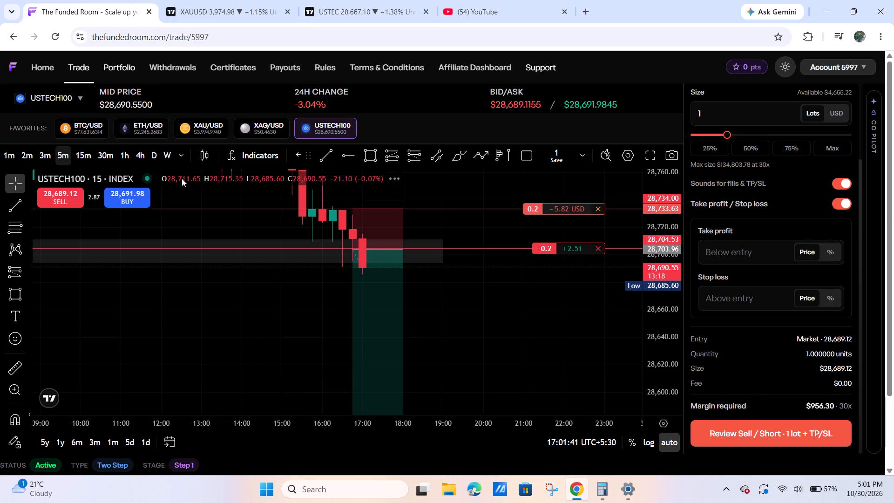
pyautogui.moveTo(661, 350); pyautogui.dragTo(673, 83)
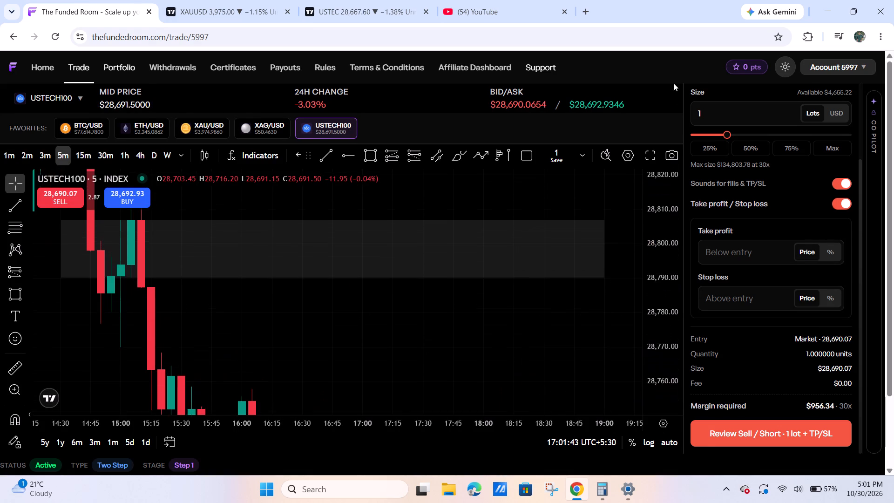
pyautogui.moveTo(673, 83); pyautogui.dragTo(673, 83)
pyautogui.moveTo(538, 357); pyautogui.dragTo(560, 148)
pyautogui.moveTo(542, 226); pyautogui.dragTo(512, 156)
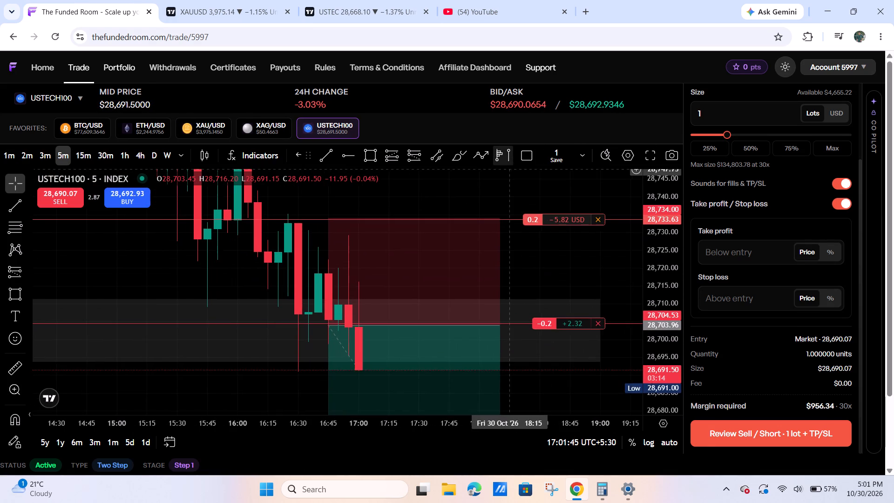
pyautogui.moveTo(654, 251); pyautogui.dragTo(650, 298)
pyautogui.moveTo(606, 273); pyautogui.dragTo(593, 263)
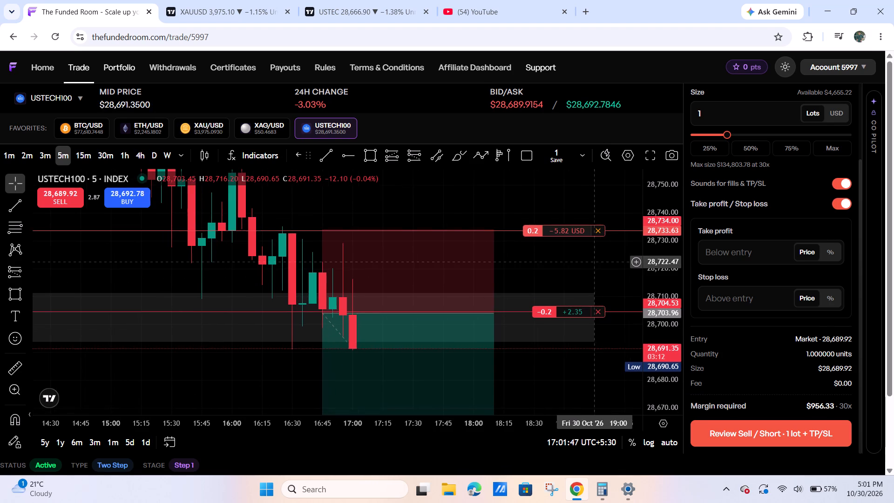
pyautogui.moveTo(593, 263); pyautogui.dragTo(594, 265)
pyautogui.moveTo(571, 283); pyautogui.dragTo(567, 268)
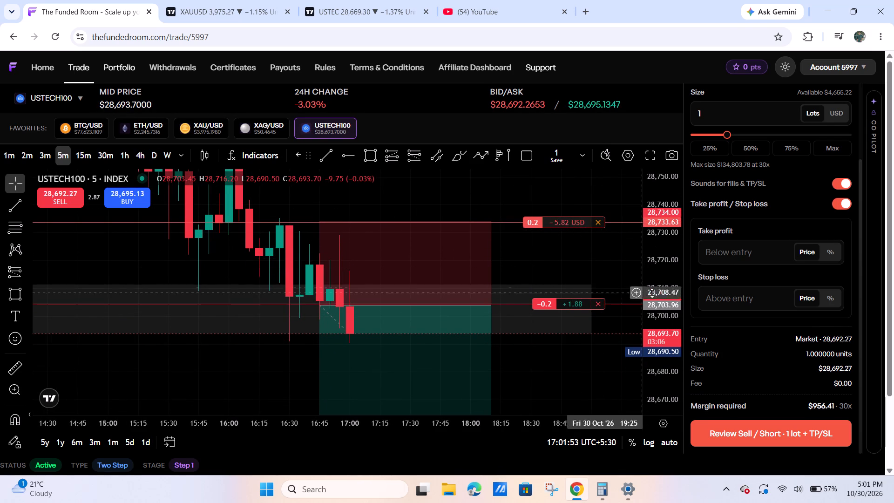
pyautogui.moveTo(660, 287); pyautogui.dragTo(627, 265)
pyautogui.moveTo(621, 261); pyautogui.dragTo(581, 247)
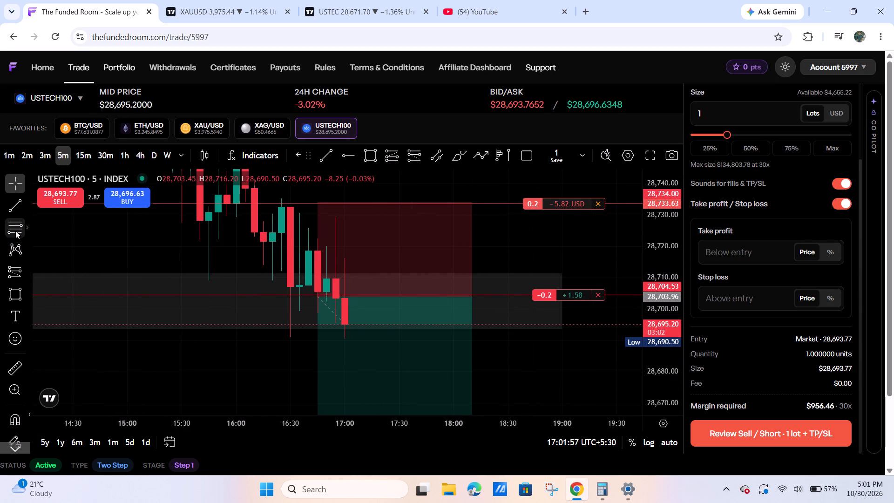
# Measure the price distance from the short's entry up to its stop loss on the USTECH100 5-minute chart.
pyautogui.click(14, 372)
pyautogui.click(368, 296)
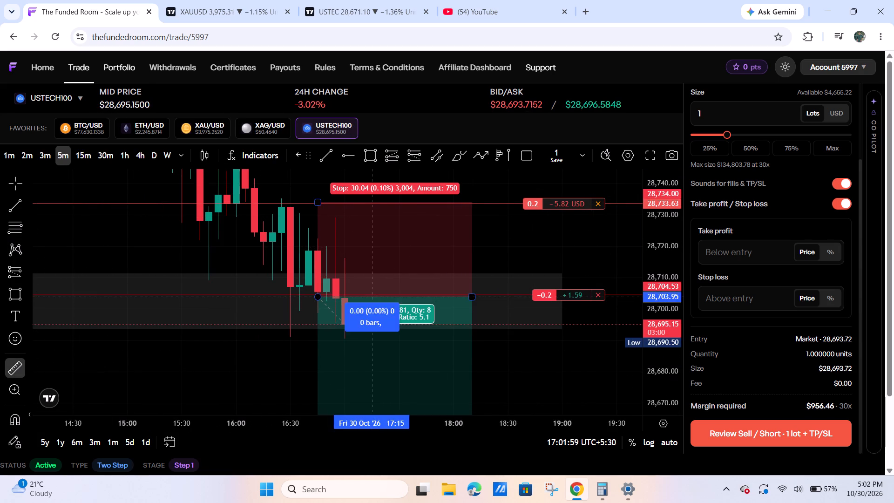
pyautogui.click(420, 202)
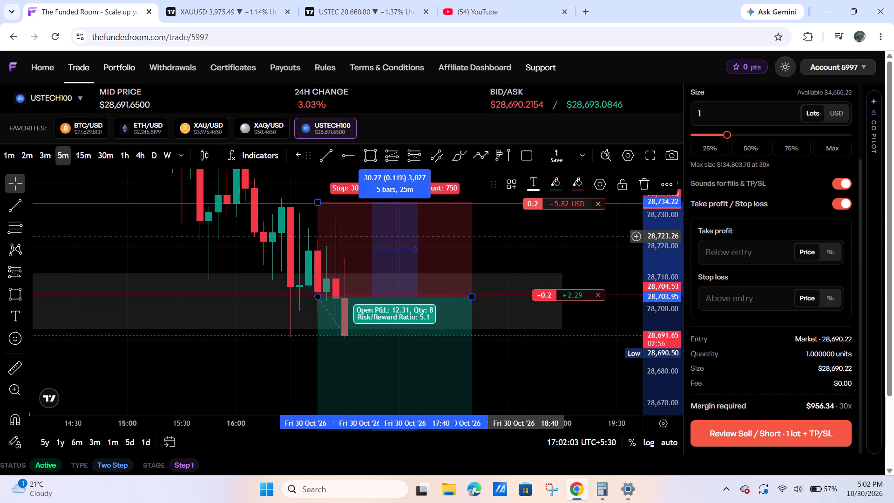
pyautogui.click(522, 236)
# Examine the USTECH100 short's take-profit level and monitor price around the entry and support zone on the 5-minute chart.
pyautogui.moveTo(662, 221); pyautogui.dragTo(638, 303)
pyautogui.moveTo(606, 354); pyautogui.dragTo(630, 221)
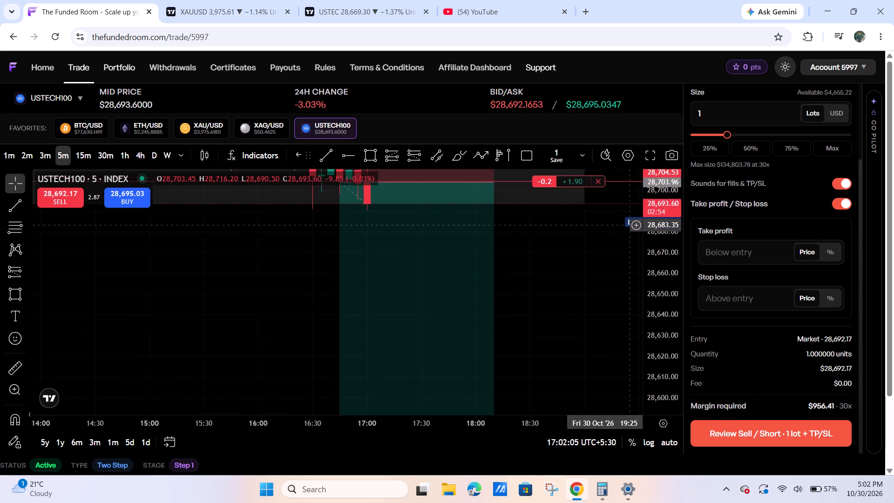
pyautogui.moveTo(630, 221); pyautogui.dragTo(626, 231)
pyautogui.moveTo(662, 226); pyautogui.dragTo(623, 340)
pyautogui.moveTo(616, 337); pyautogui.dragTo(582, 285)
pyautogui.moveTo(597, 289); pyautogui.dragTo(617, 326)
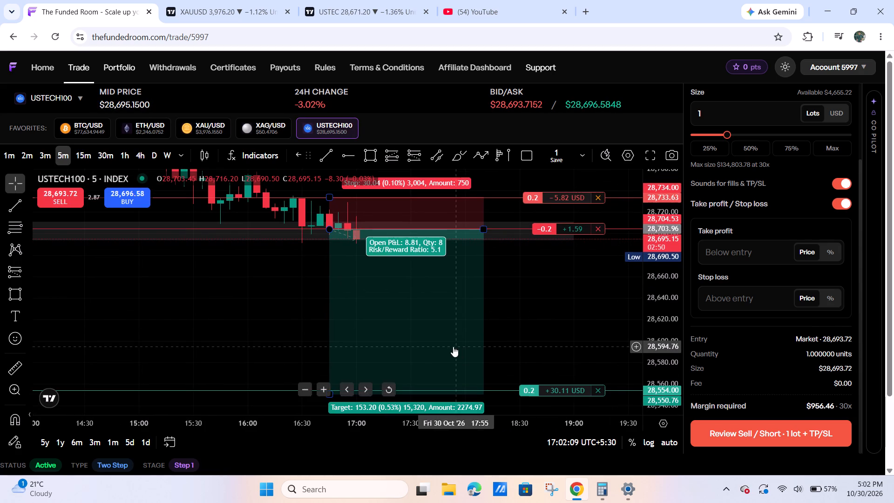
pyautogui.moveTo(549, 313); pyautogui.dragTo(540, 331)
pyautogui.moveTo(540, 331); pyautogui.dragTo(582, 316)
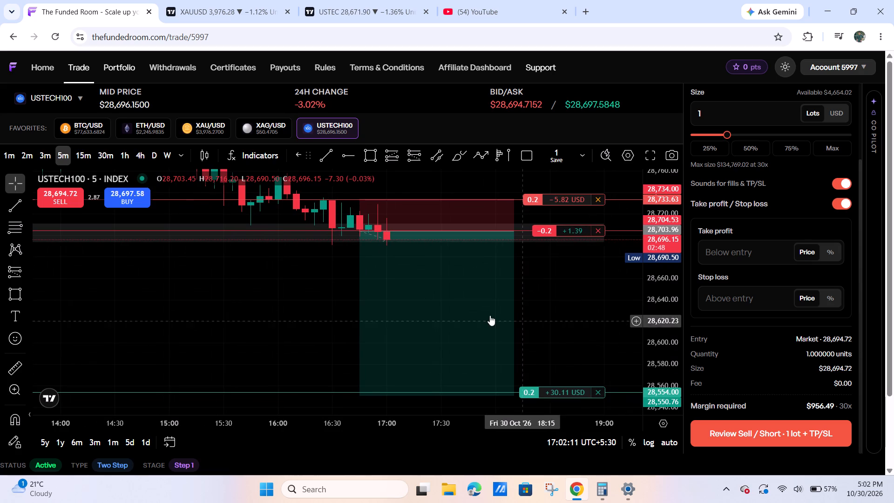
pyautogui.moveTo(590, 314); pyautogui.dragTo(603, 299)
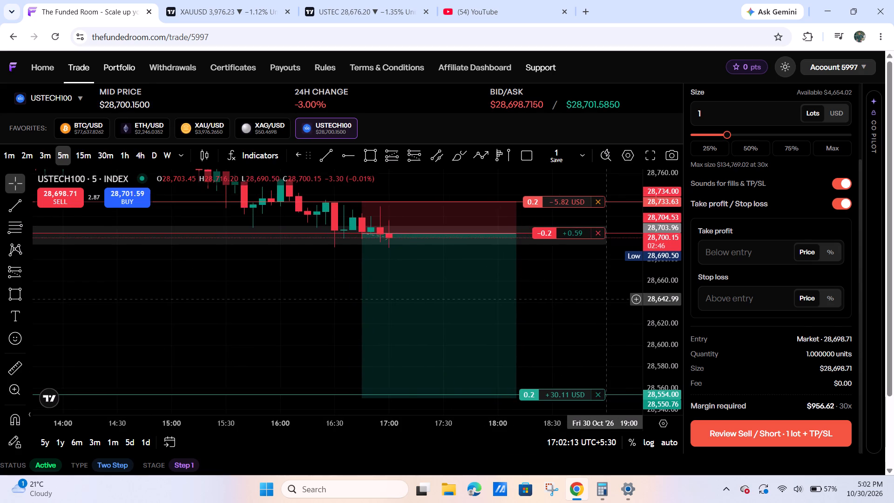
pyautogui.moveTo(603, 299); pyautogui.dragTo(578, 349)
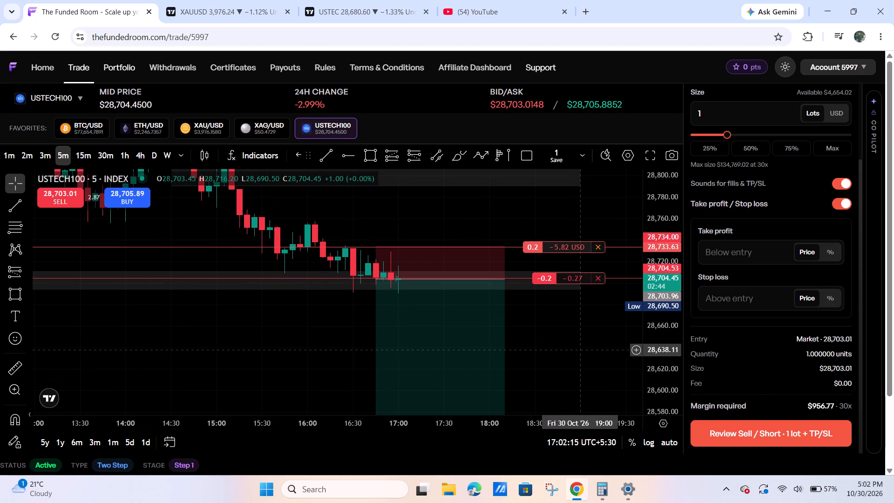
pyautogui.moveTo(648, 343); pyautogui.dragTo(665, 156)
pyautogui.moveTo(576, 206); pyautogui.dragTo(620, 270)
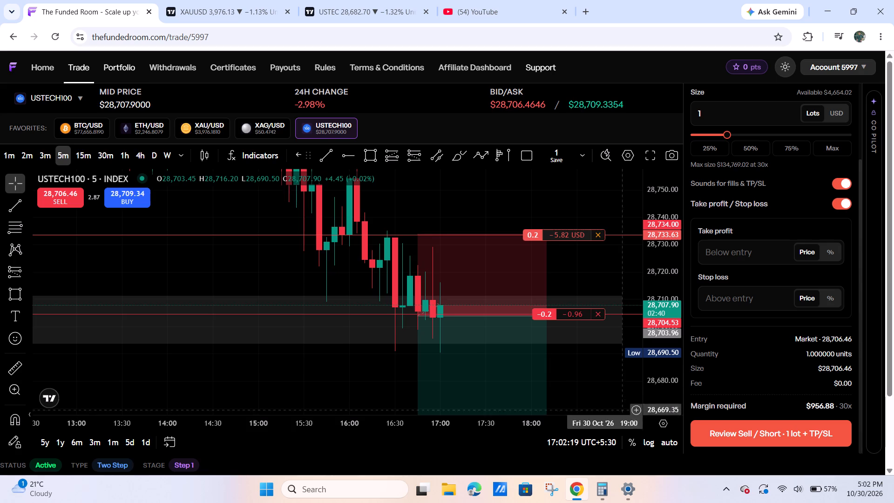
pyautogui.moveTo(596, 372); pyautogui.dragTo(575, 337)
# Switch to the US Tech 100 5-minute chart and examine current price at the support zone against the earlier swing lows.
pyautogui.click(339, 0)
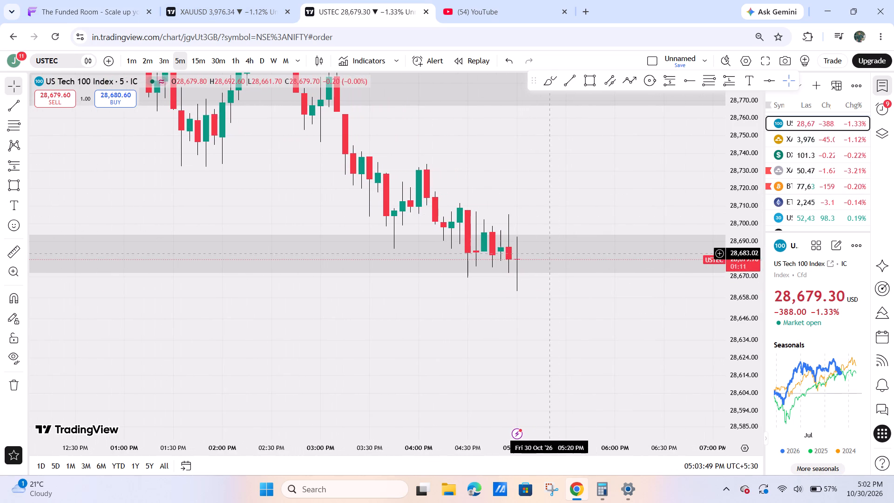
pyautogui.moveTo(531, 366); pyautogui.dragTo(544, 101)
pyautogui.moveTo(507, 164); pyautogui.dragTo(452, 247)
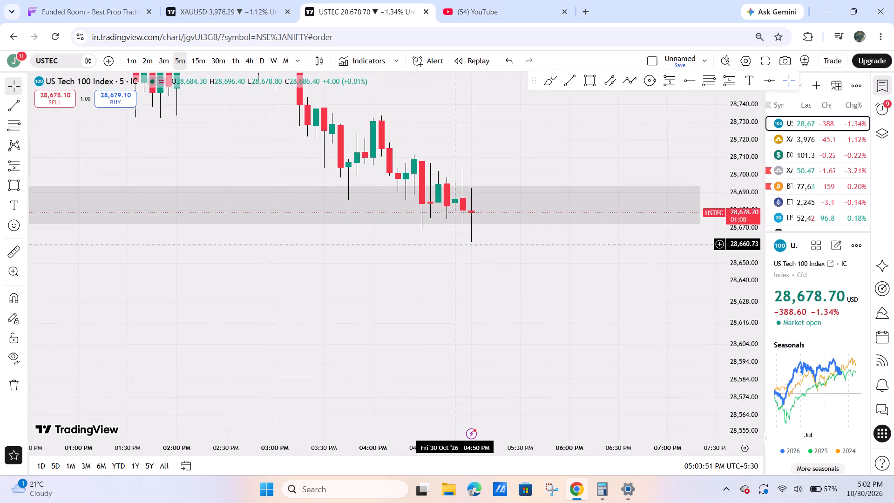
pyautogui.moveTo(452, 247); pyautogui.dragTo(452, 257)
pyautogui.moveTo(451, 267); pyautogui.dragTo(432, 309)
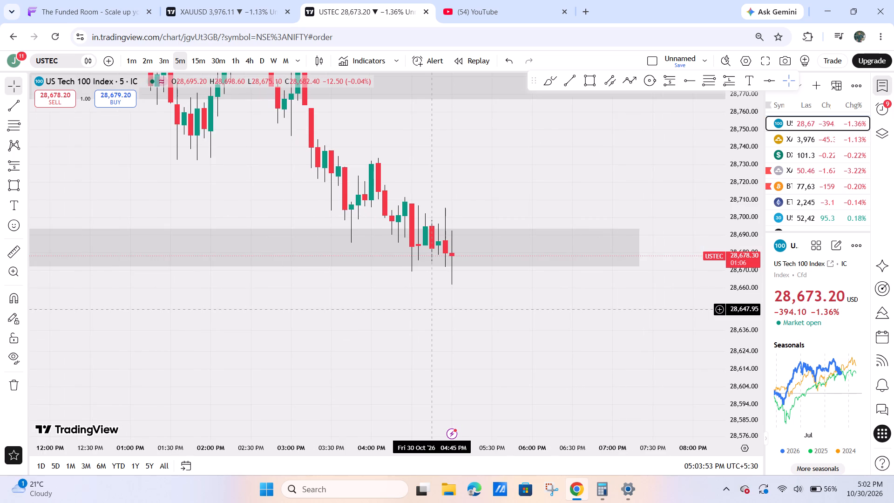
pyautogui.moveTo(172, 195); pyautogui.dragTo(498, 188)
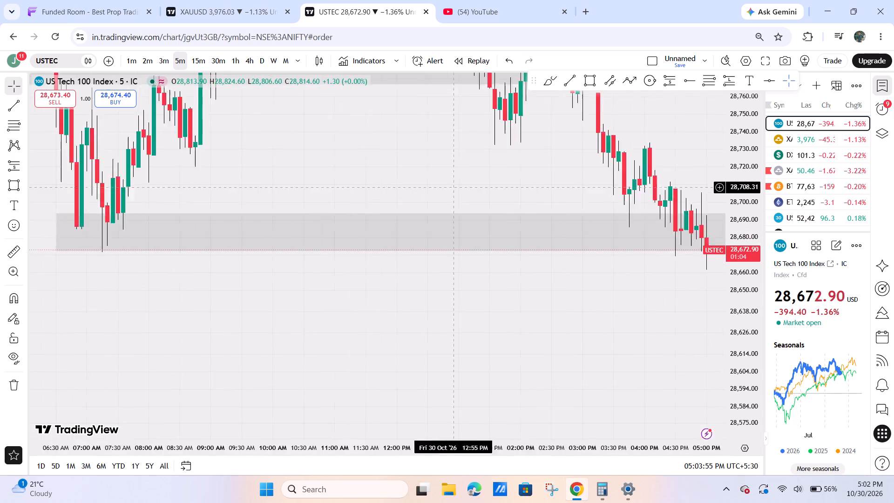
pyautogui.moveTo(498, 188); pyautogui.dragTo(532, 186)
pyautogui.moveTo(244, 187); pyautogui.dragTo(169, 363)
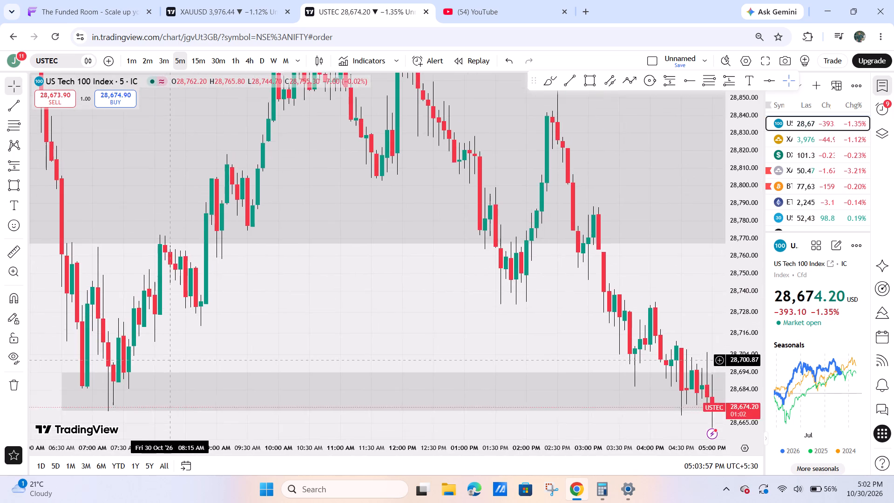
pyautogui.moveTo(169, 363); pyautogui.dragTo(98, 273)
pyautogui.moveTo(456, 221); pyautogui.dragTo(320, 196)
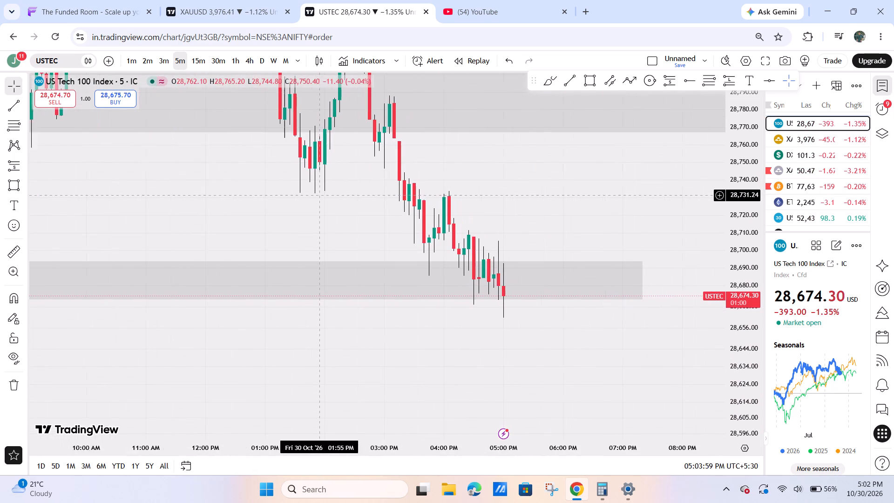
# Switch US Tech 100 to the 1-hour timeframe and examine the latest candle against the support zone and the larger zone above.
pyautogui.click(233, 66)
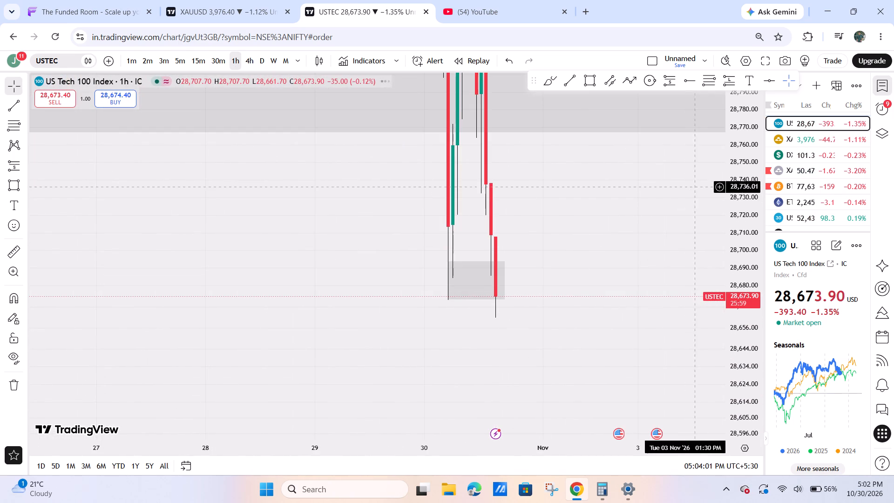
pyautogui.moveTo(739, 150); pyautogui.dragTo(690, 408)
pyautogui.moveTo(554, 345); pyautogui.dragTo(725, 469)
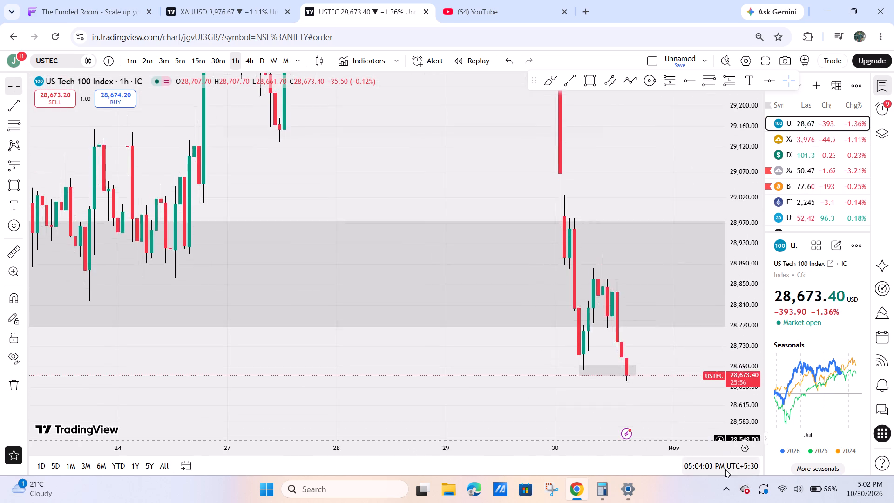
pyautogui.moveTo(725, 469); pyautogui.dragTo(612, 376)
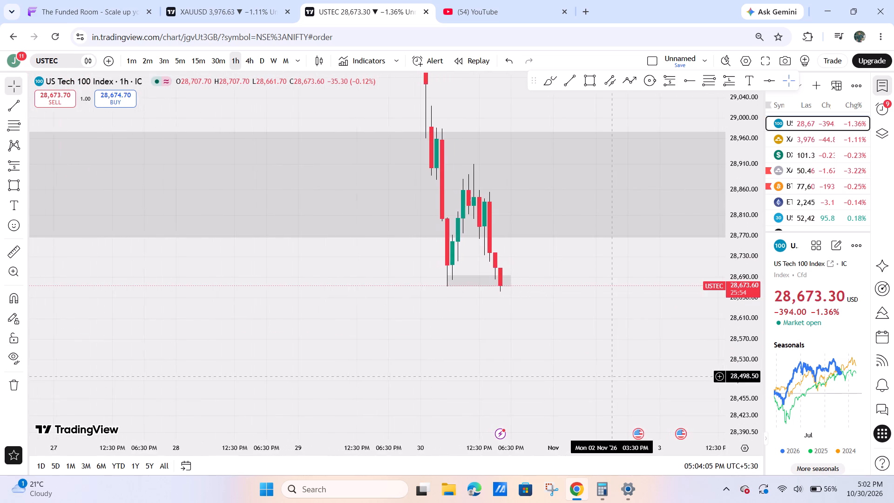
pyautogui.moveTo(753, 383); pyautogui.dragTo(759, 170)
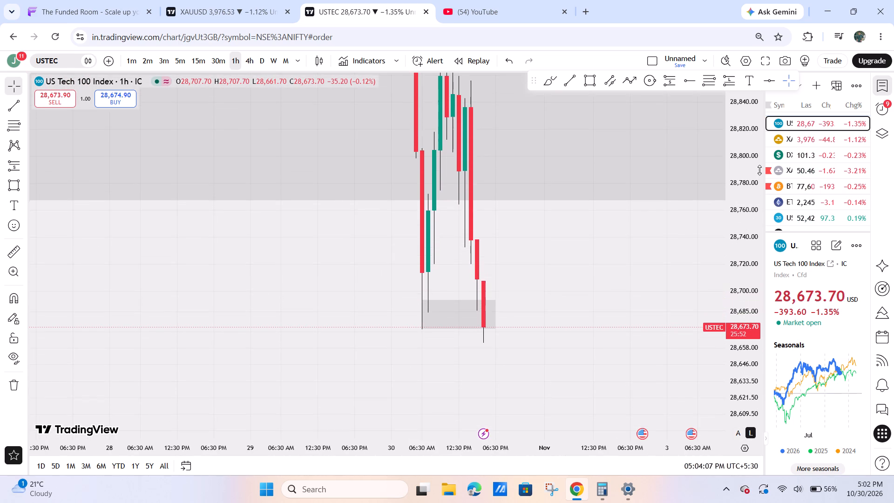
pyautogui.moveTo(759, 170); pyautogui.dragTo(758, 171)
pyautogui.moveTo(603, 350); pyautogui.dragTo(677, 259)
pyautogui.moveTo(743, 160); pyautogui.dragTo(707, 284)
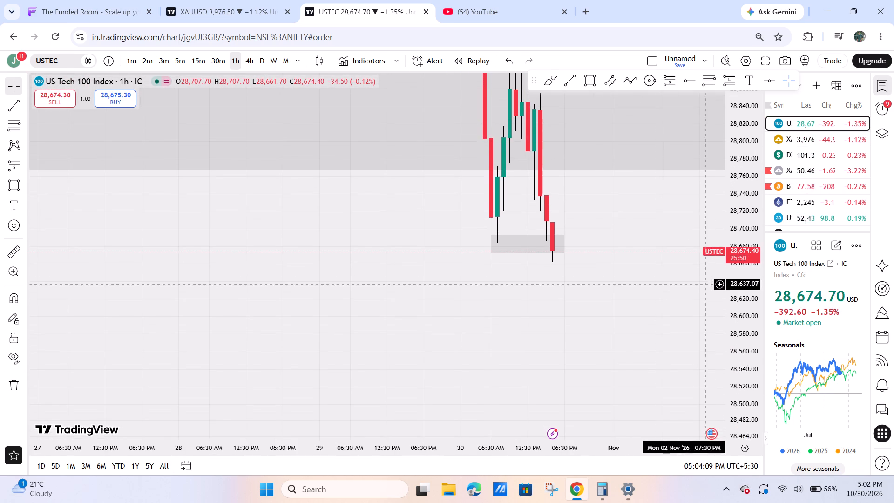
pyautogui.moveTo(625, 274); pyautogui.dragTo(556, 277)
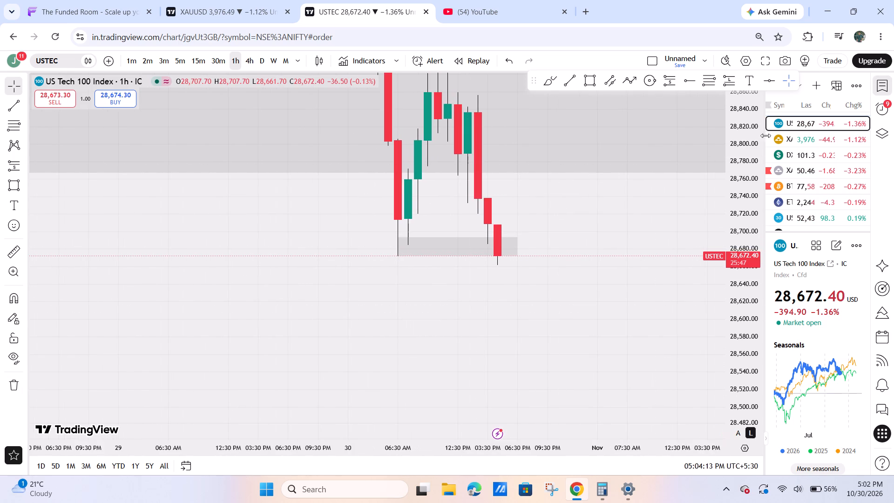
# Load the gold chart from the watchlist and check price between its marked zones on the 1-hour timeframe.
pyautogui.click(781, 139)
pyautogui.click(454, 315)
pyautogui.moveTo(507, 260); pyautogui.dragTo(554, 111)
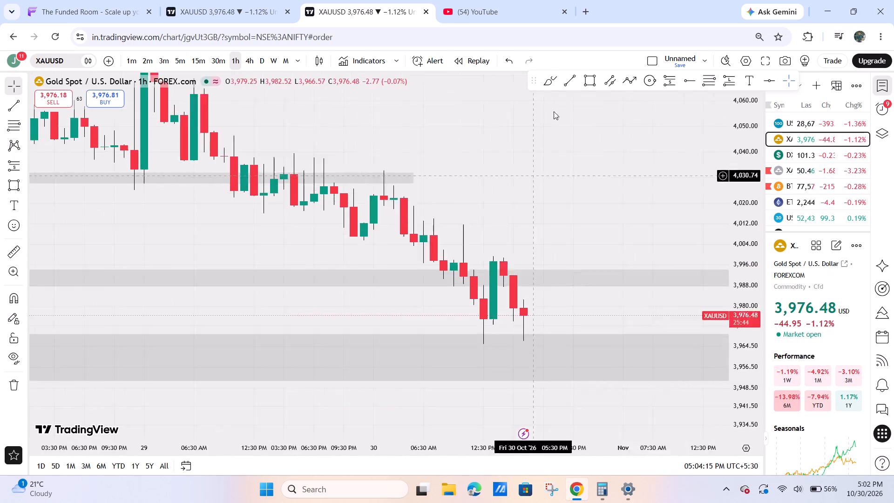
pyautogui.moveTo(554, 111); pyautogui.dragTo(562, 78)
# Return to the trading account and monitor the USTECH100 short at the support zone on the 5-minute chart.
pyautogui.click(104, 0)
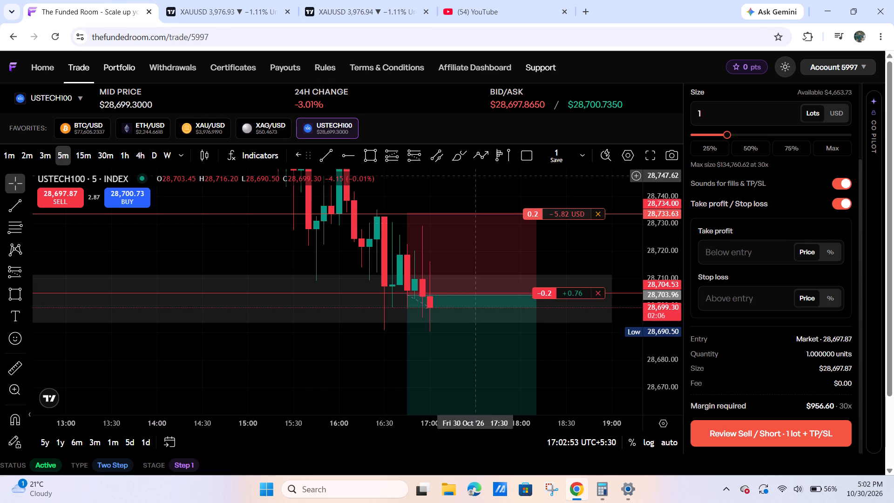
pyautogui.moveTo(592, 352); pyautogui.dragTo(545, 322)
pyautogui.moveTo(651, 265); pyautogui.dragTo(649, 278)
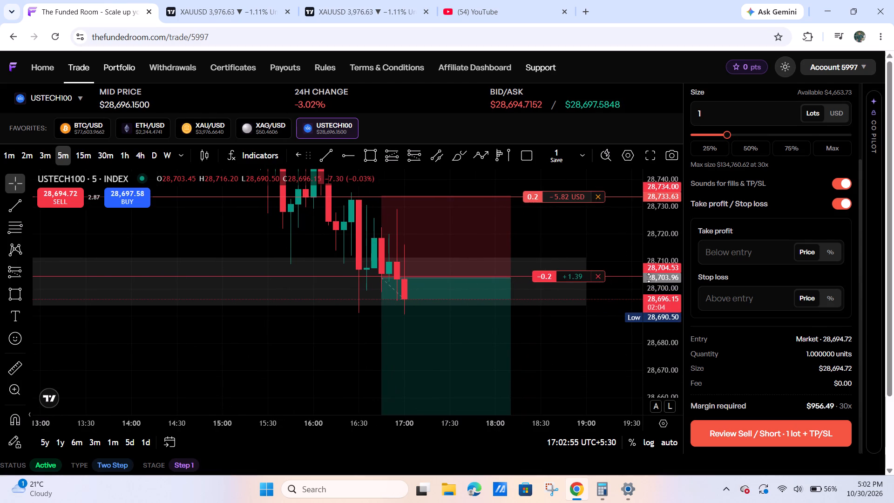
pyautogui.moveTo(649, 278); pyautogui.dragTo(627, 351)
pyautogui.moveTo(623, 349); pyautogui.dragTo(583, 298)
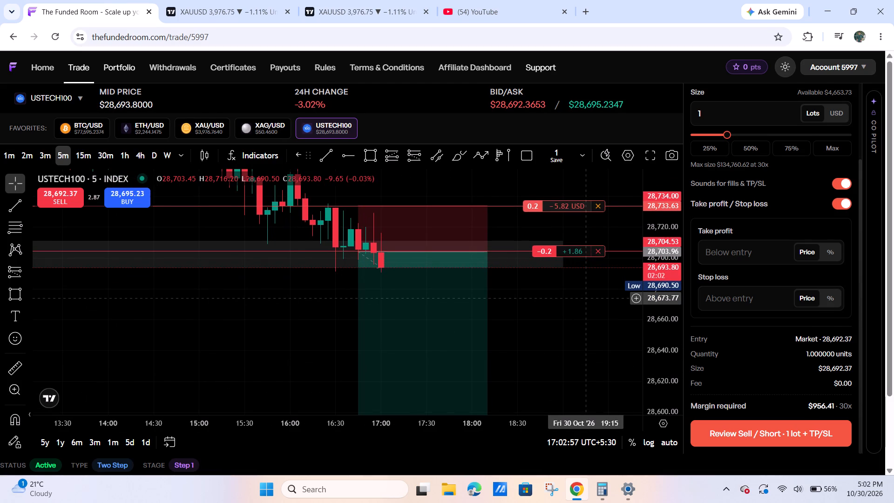
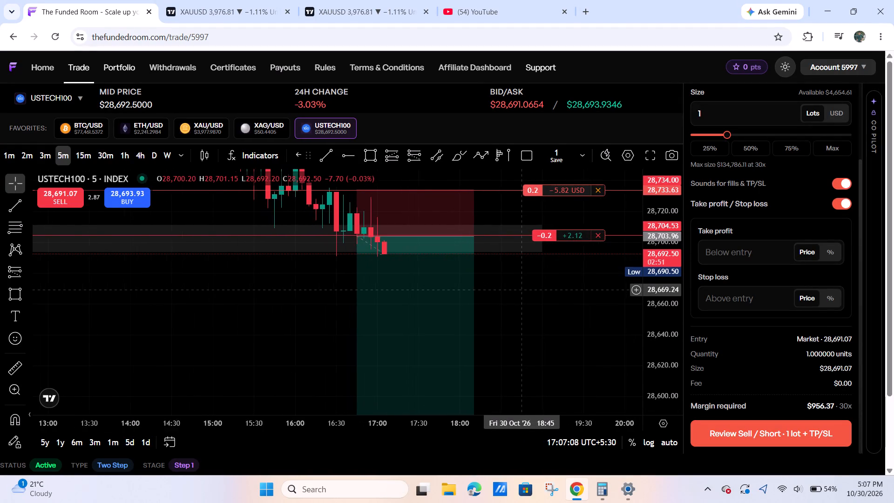
# Monitor the USTECH100 short on the 5-minute chart, checking price against its entry, stop-loss and take-profit lines.
pyautogui.moveTo(664, 250); pyautogui.dragTo(627, 313)
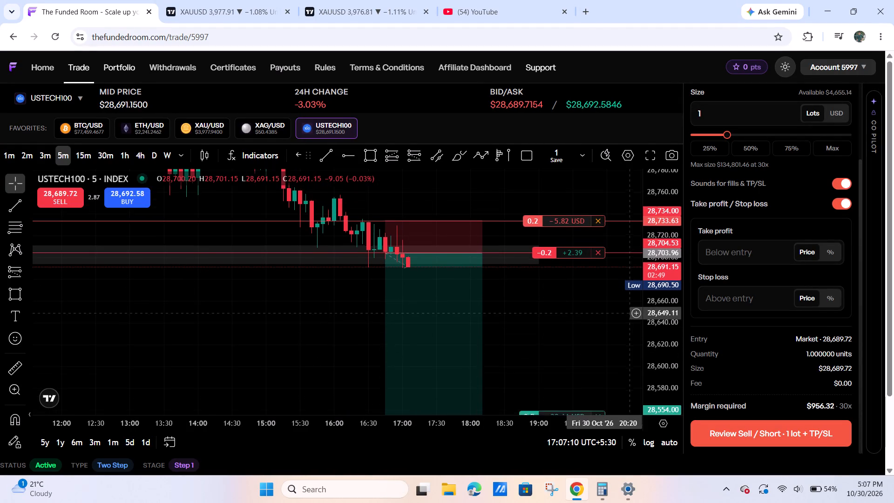
pyautogui.moveTo(615, 314); pyautogui.dragTo(596, 261)
pyautogui.moveTo(666, 275); pyautogui.dragTo(637, 320)
pyautogui.moveTo(612, 311); pyautogui.dragTo(587, 313)
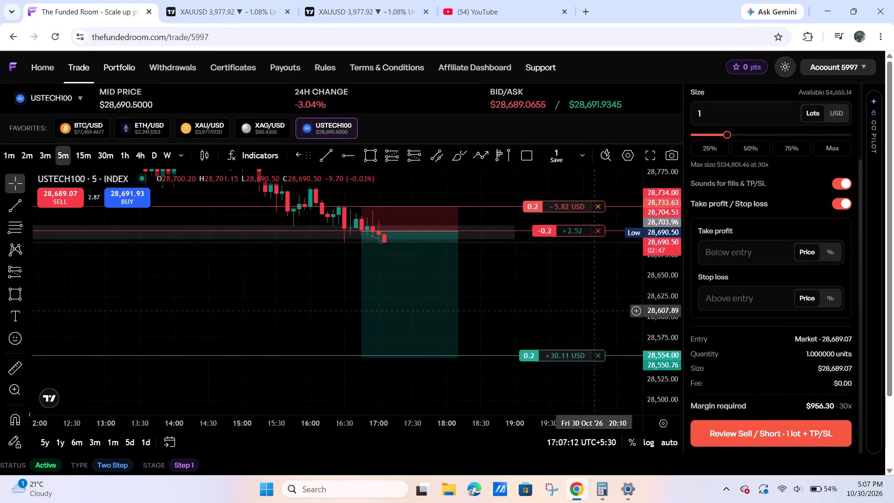
pyautogui.moveTo(587, 313); pyautogui.dragTo(586, 313)
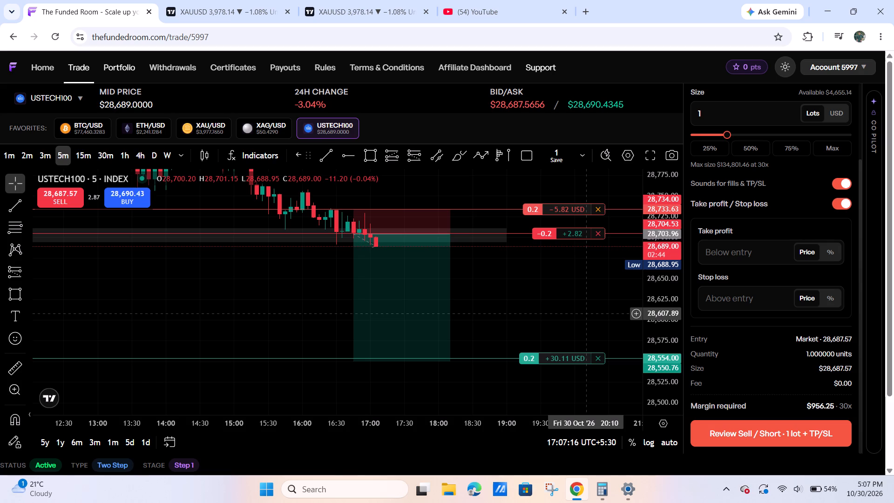
pyautogui.moveTo(586, 313); pyautogui.dragTo(549, 313)
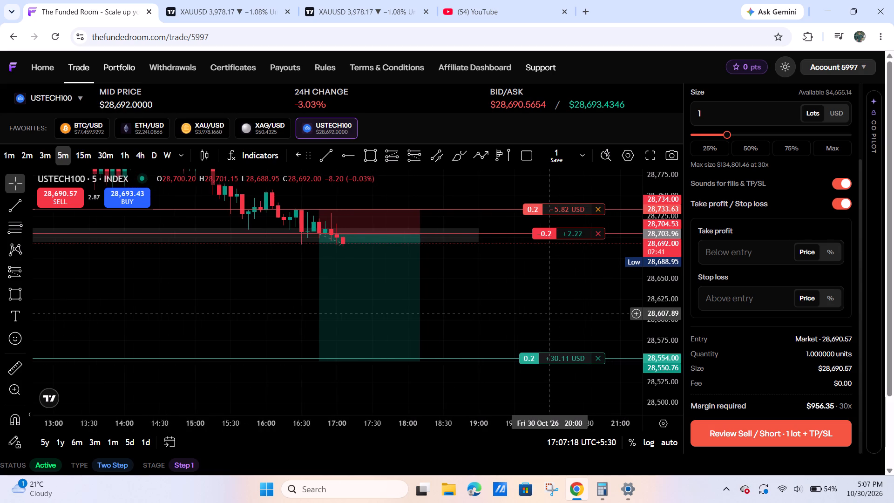
pyautogui.moveTo(513, 283); pyautogui.dragTo(484, 291)
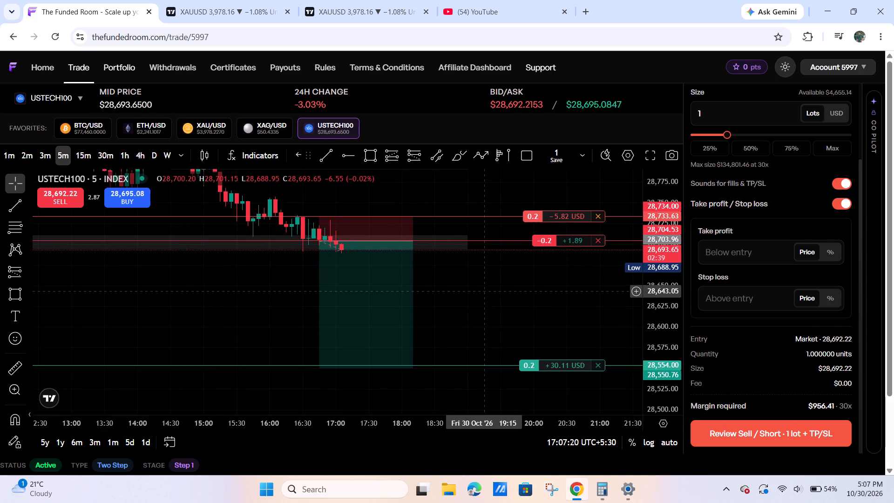
pyautogui.moveTo(484, 291); pyautogui.dragTo(556, 320)
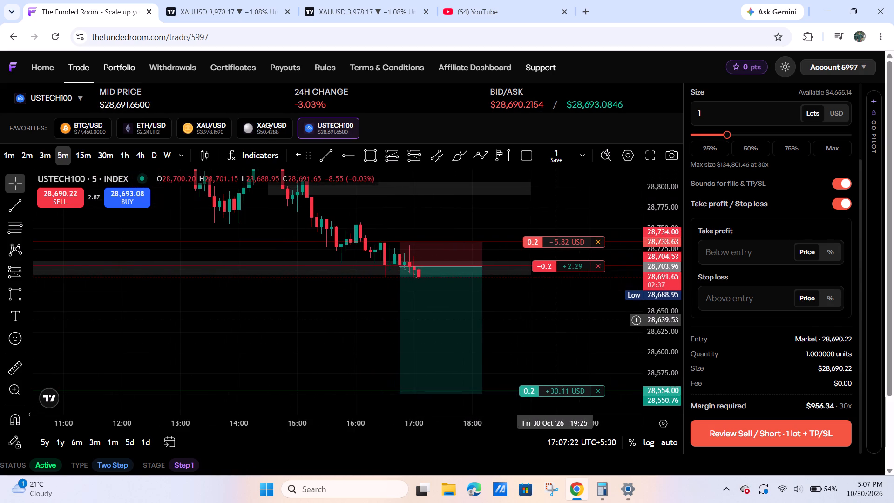
pyautogui.moveTo(665, 359); pyautogui.dragTo(638, 321)
pyautogui.moveTo(605, 328); pyautogui.dragTo(488, 291)
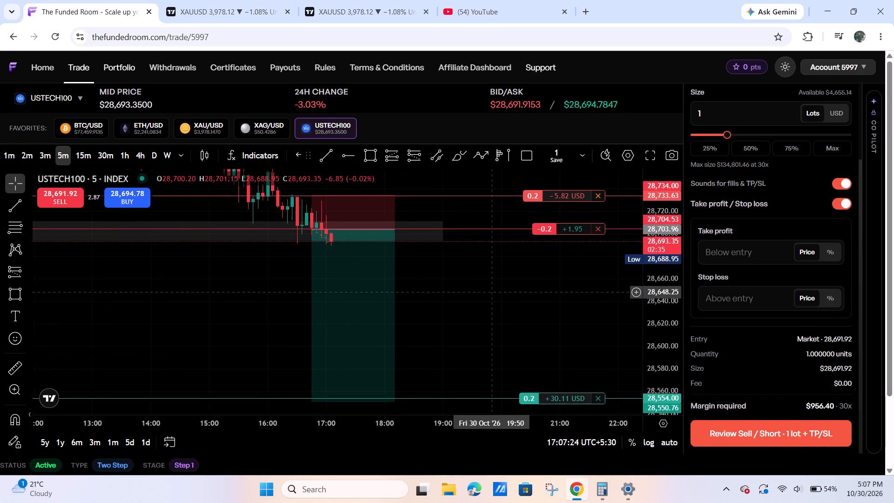
pyautogui.moveTo(488, 291); pyautogui.dragTo(488, 291)
pyautogui.moveTo(646, 248); pyautogui.dragTo(644, 264)
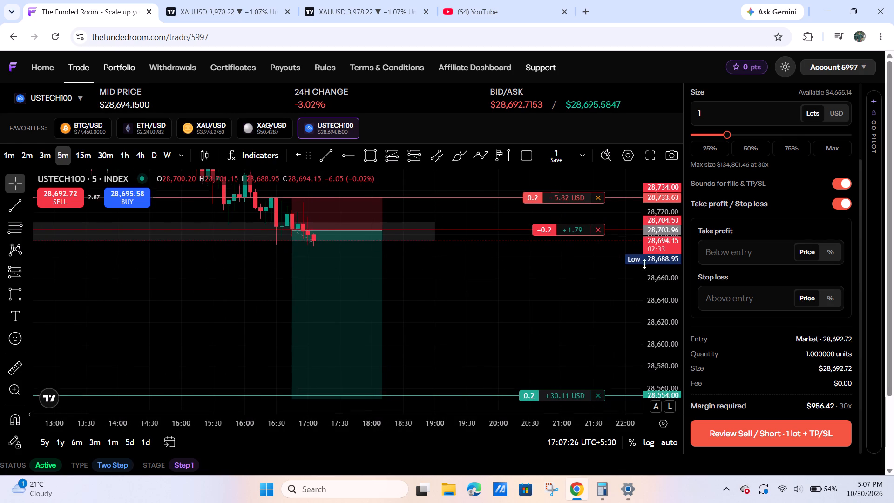
pyautogui.moveTo(644, 264); pyautogui.dragTo(642, 280)
pyautogui.moveTo(597, 285); pyautogui.dragTo(547, 299)
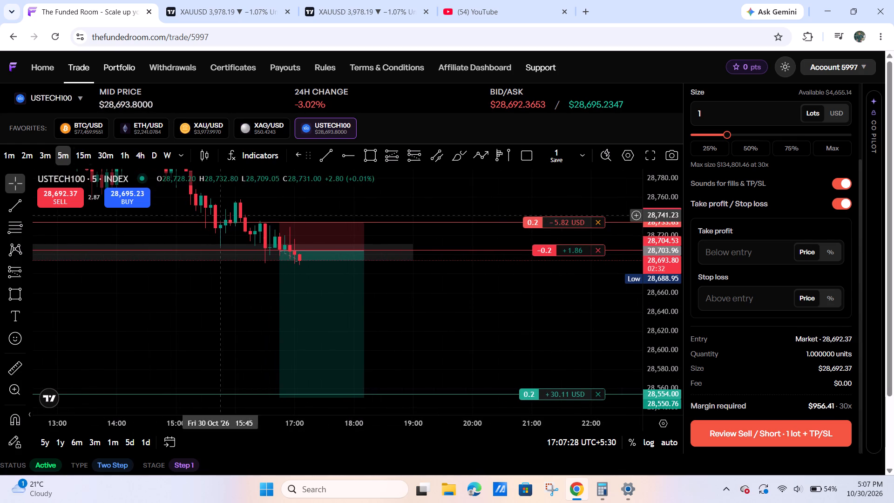
# Switch USTECH100 to the 15-minute timeframe and examine price at the support zone against the earlier swing low.
pyautogui.click(80, 153)
pyautogui.moveTo(464, 273); pyautogui.dragTo(522, 215)
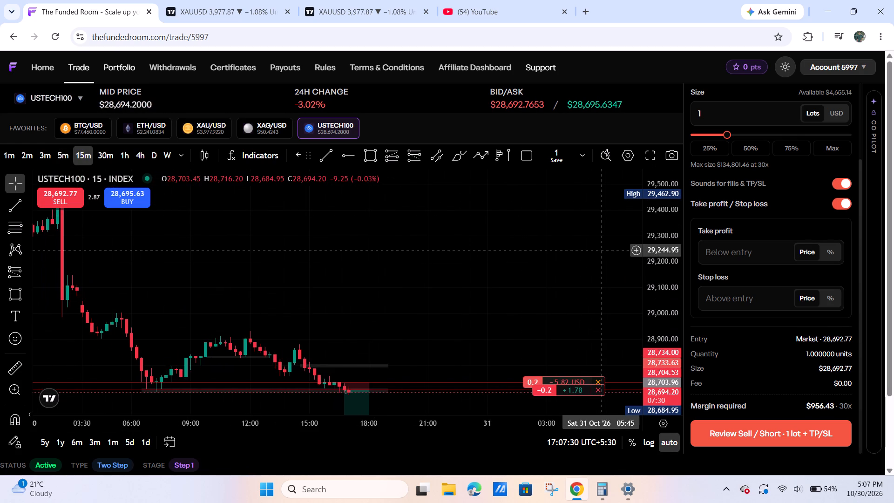
pyautogui.moveTo(653, 329); pyautogui.dragTo(658, 159)
pyautogui.moveTo(572, 251); pyautogui.dragTo(555, 127)
pyautogui.moveTo(513, 352); pyautogui.dragTo(534, 183)
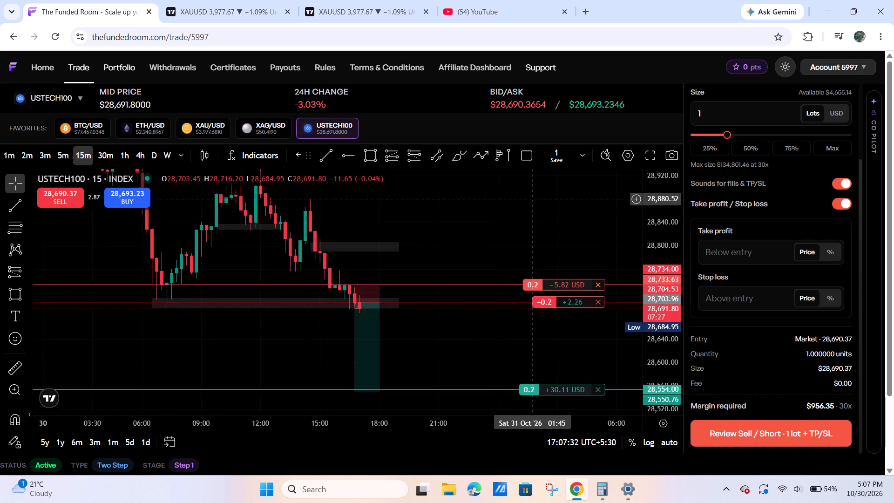
pyautogui.moveTo(534, 183); pyautogui.dragTo(533, 180)
pyautogui.moveTo(467, 319); pyautogui.dragTo(547, 303)
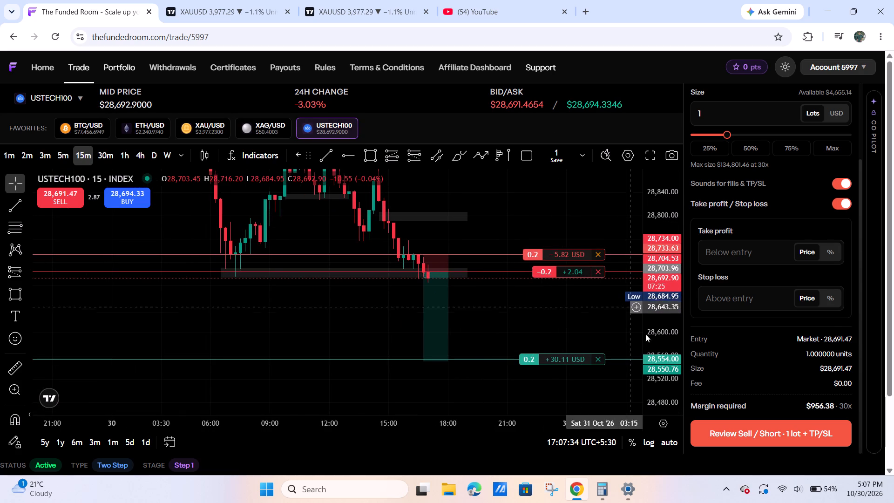
pyautogui.moveTo(659, 341); pyautogui.dragTo(673, 171)
pyautogui.moveTo(616, 276); pyautogui.dragTo(587, 268)
pyautogui.moveTo(683, 237); pyautogui.dragTo(673, 289)
pyautogui.moveTo(672, 286); pyautogui.dragTo(664, 322)
pyautogui.moveTo(638, 326); pyautogui.dragTo(572, 285)
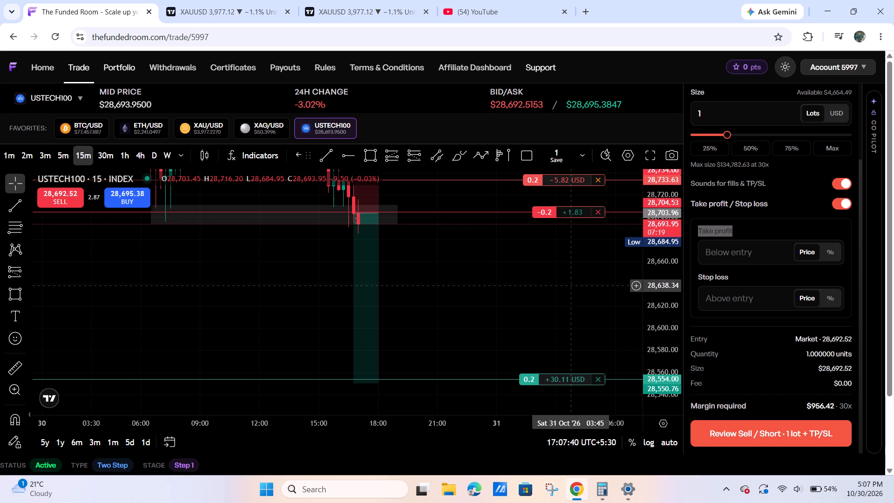
# Monitor the 15-minute USTECH100 candle below the support zone relative to the short's take-profit line.
pyautogui.moveTo(625, 277); pyautogui.dragTo(658, 290)
pyautogui.moveTo(658, 290); pyautogui.dragTo(640, 344)
pyautogui.moveTo(612, 326); pyautogui.dragTo(562, 320)
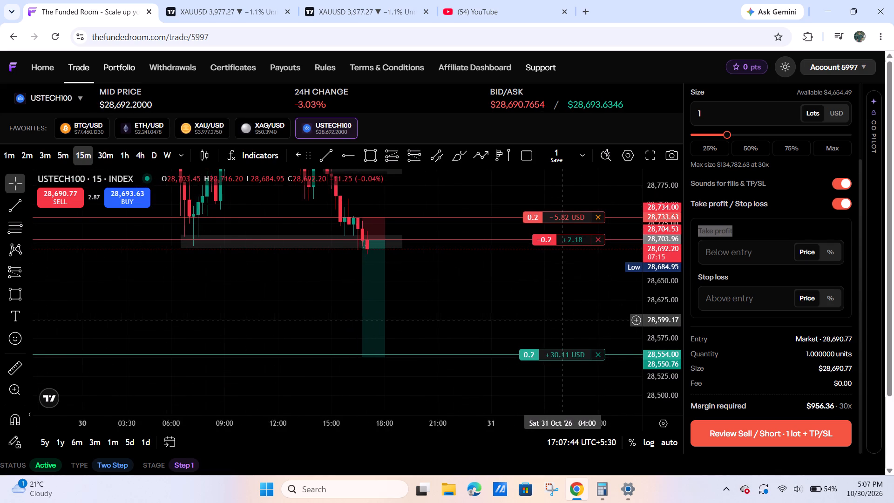
pyautogui.moveTo(551, 312); pyautogui.dragTo(586, 311)
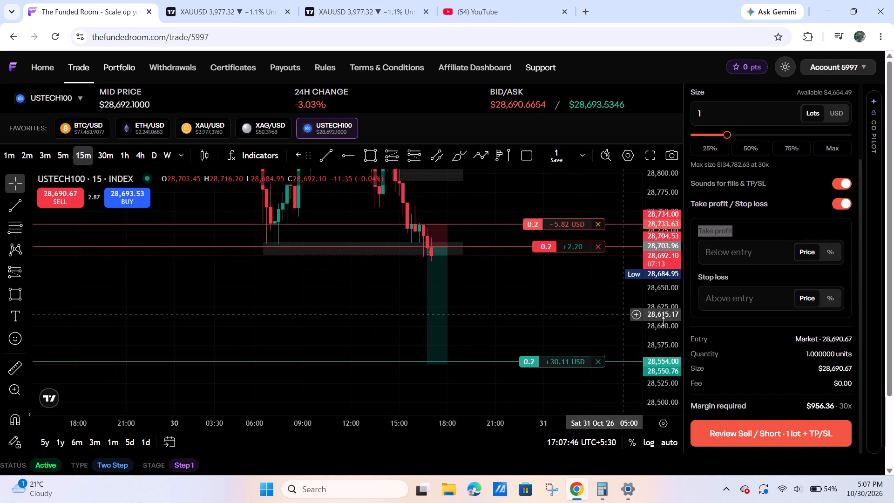
pyautogui.moveTo(675, 324); pyautogui.dragTo(666, 311)
pyautogui.moveTo(625, 319); pyautogui.dragTo(595, 319)
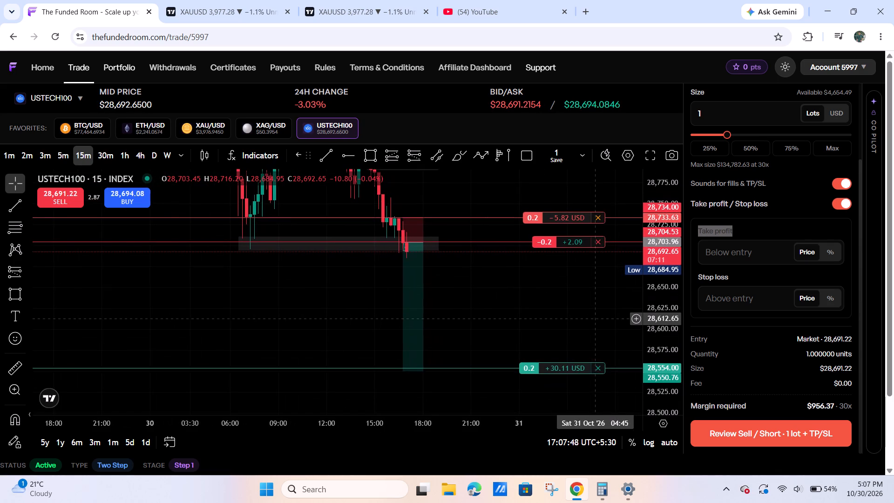
pyautogui.moveTo(595, 319); pyautogui.dragTo(586, 328)
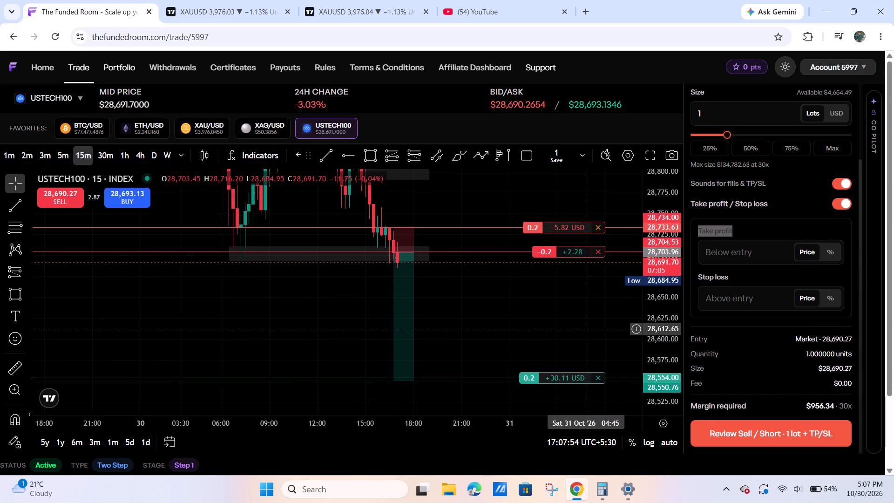
pyautogui.moveTo(576, 328); pyautogui.dragTo(519, 325)
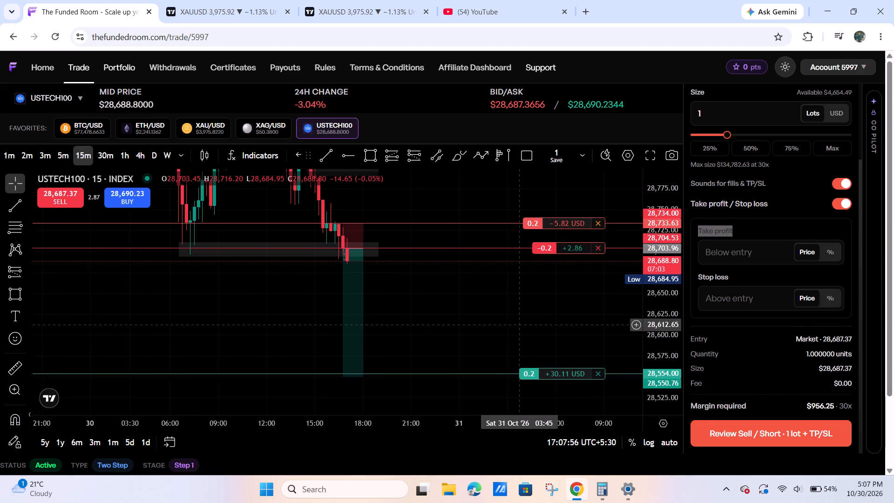
pyautogui.moveTo(468, 317); pyautogui.dragTo(496, 323)
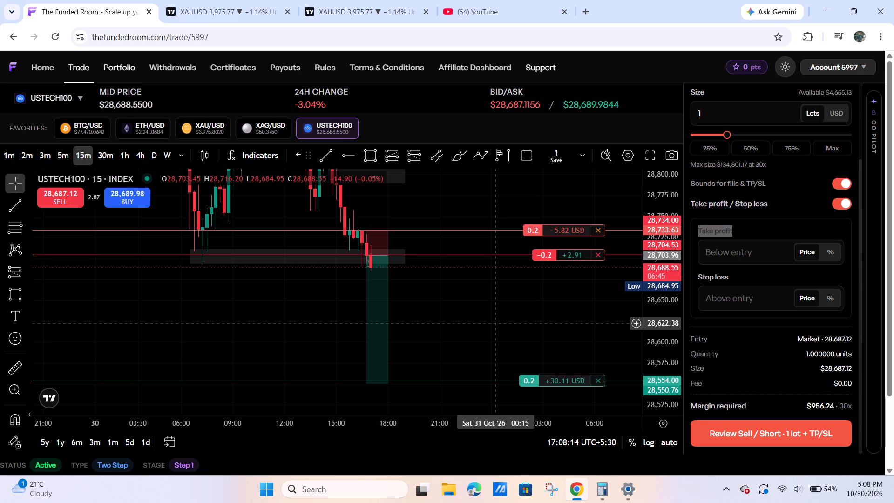
pyautogui.moveTo(496, 323); pyautogui.dragTo(458, 320)
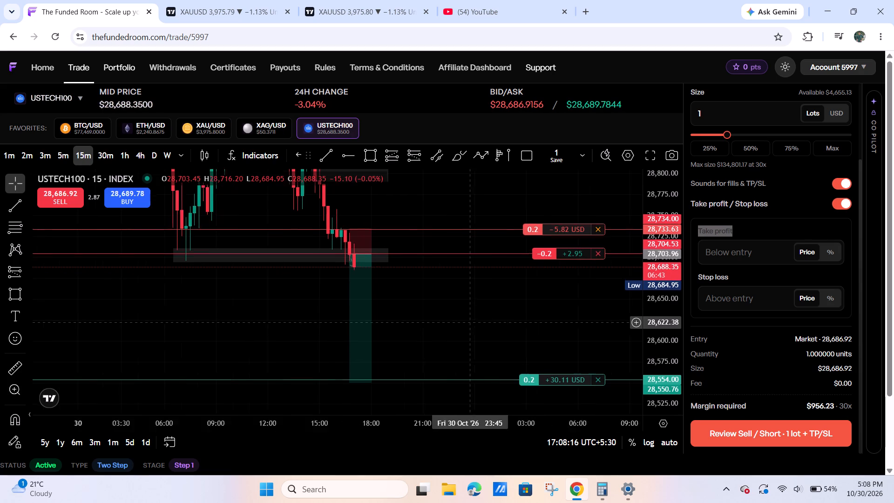
pyautogui.moveTo(458, 320); pyautogui.dragTo(444, 318)
# Move the open USTECH100 short's stop loss to 28,729.80 and confirm the modified exits.
pyautogui.moveTo(646, 326); pyautogui.dragTo(685, 211)
pyautogui.moveTo(523, 264); pyautogui.dragTo(523, 359)
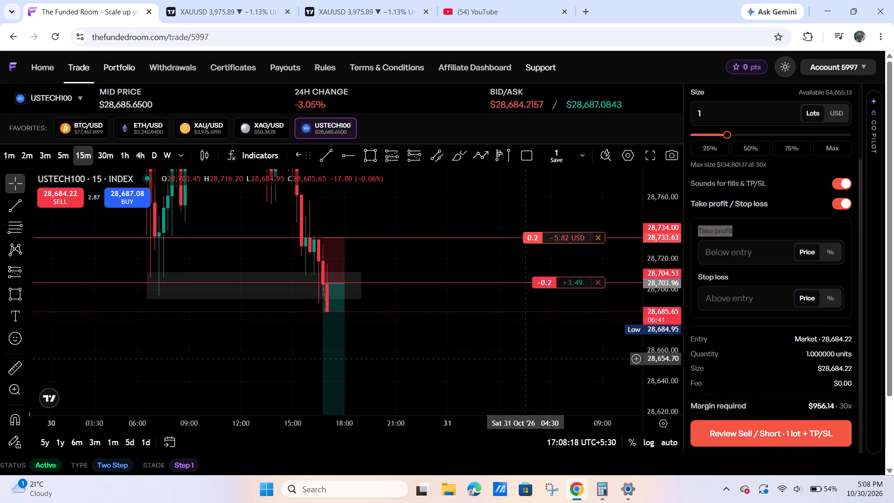
pyautogui.moveTo(539, 237); pyautogui.dragTo(539, 242)
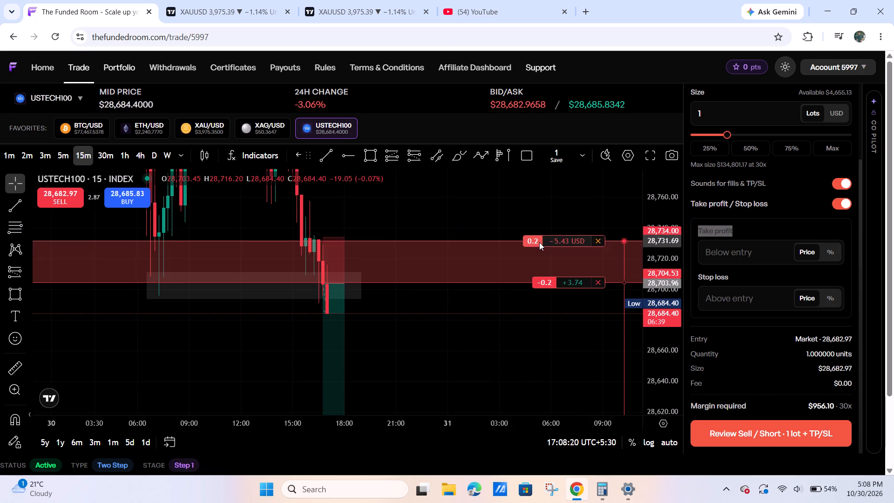
pyautogui.moveTo(539, 242); pyautogui.dragTo(540, 244)
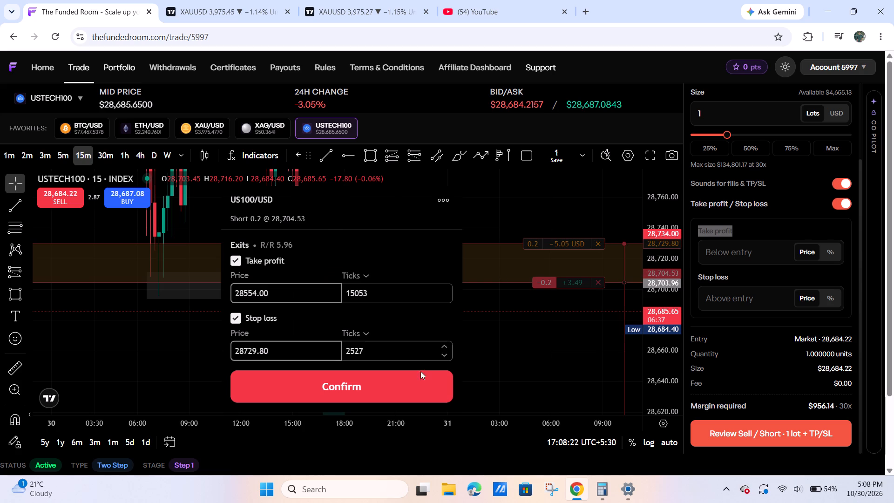
pyautogui.click(410, 389)
# Adjust the short-position drawing's stop level on the USTECH100 chart to 28,729.80, matching the order's stop loss.
pyautogui.moveTo(545, 361); pyautogui.dragTo(539, 329)
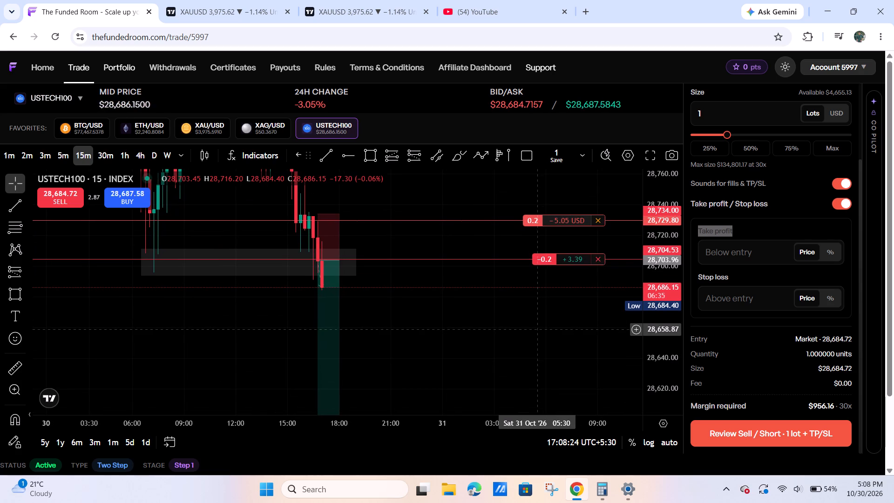
pyautogui.moveTo(316, 212); pyautogui.dragTo(316, 213)
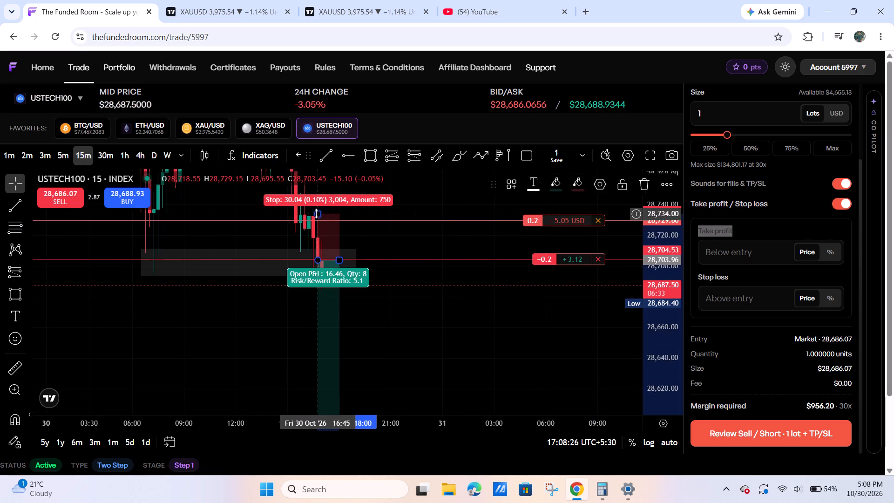
pyautogui.moveTo(316, 213); pyautogui.dragTo(314, 220)
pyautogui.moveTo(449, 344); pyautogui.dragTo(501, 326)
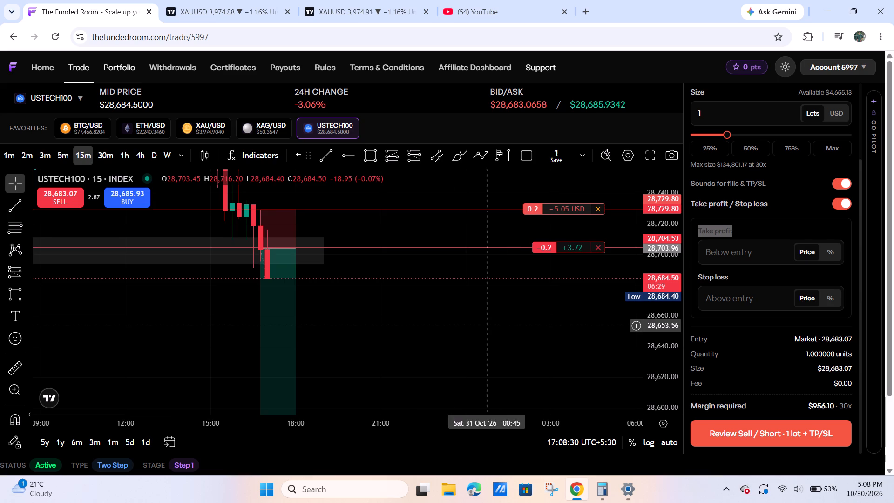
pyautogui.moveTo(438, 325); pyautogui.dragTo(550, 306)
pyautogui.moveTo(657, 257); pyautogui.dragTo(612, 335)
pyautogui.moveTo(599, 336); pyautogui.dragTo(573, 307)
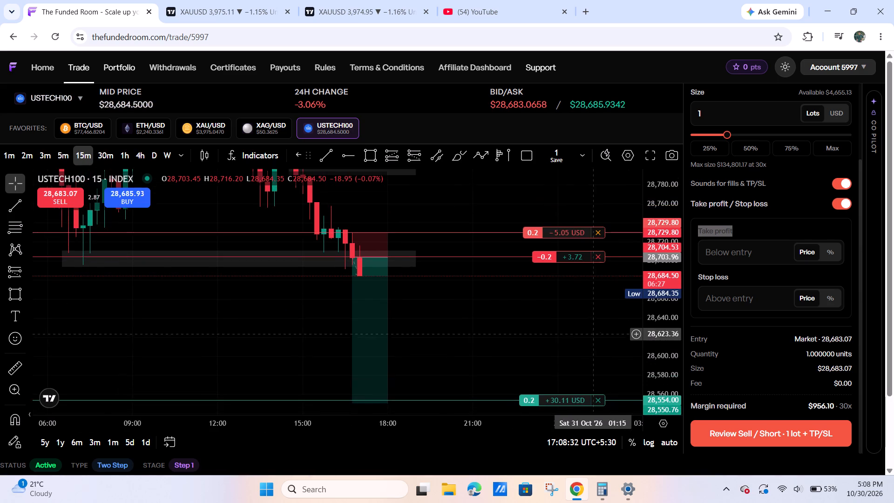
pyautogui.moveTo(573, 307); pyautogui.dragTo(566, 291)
# Load the XAU/USD chart from the favourites and delete its short-position drawing.
pyautogui.click(214, 124)
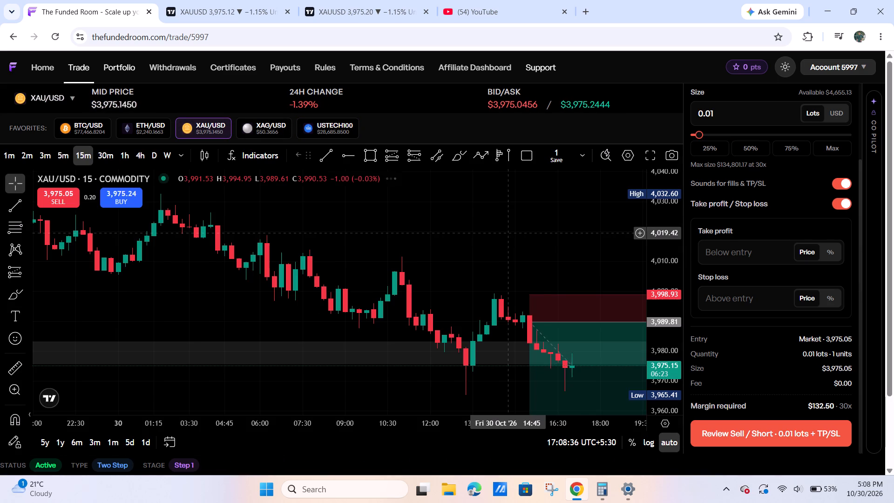
pyautogui.moveTo(544, 278); pyautogui.dragTo(337, 226)
pyautogui.click(455, 316)
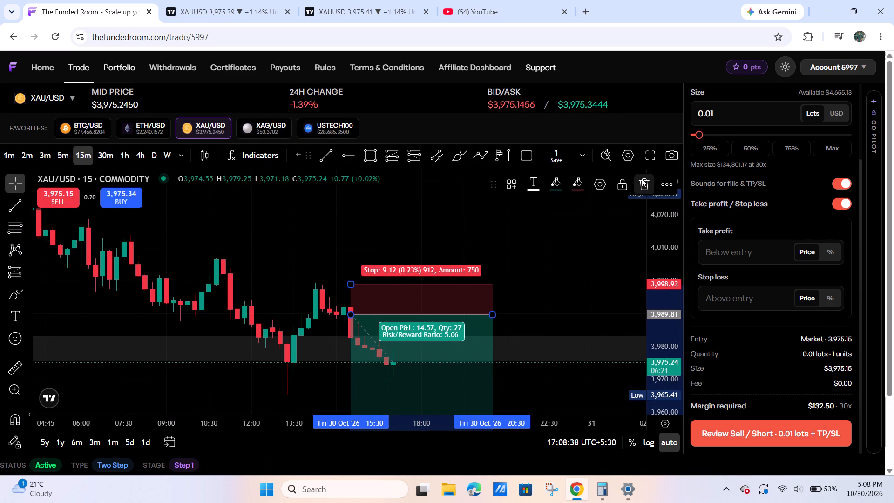
pyautogui.click(642, 178)
# Switch to the TradingView gold chart, set the 15-minute timeframe and examine price between the two marked zones.
pyautogui.click(358, 0)
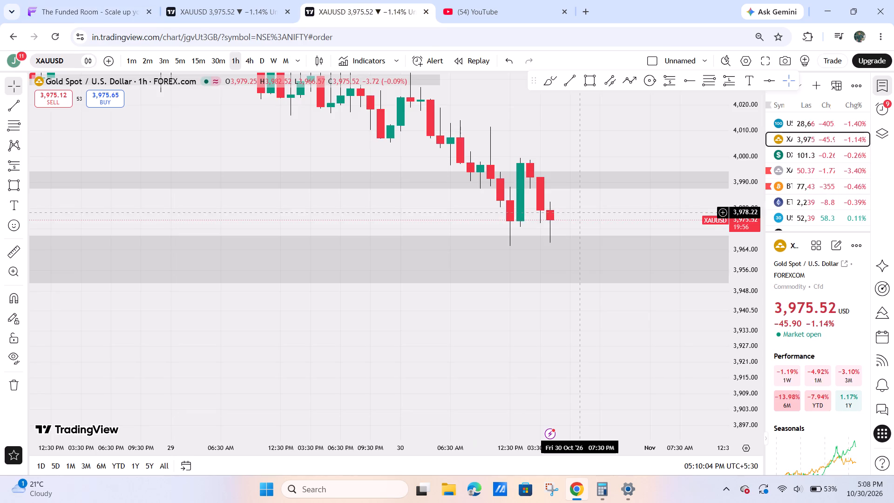
pyautogui.moveTo(622, 223); pyautogui.dragTo(480, 290)
pyautogui.moveTo(391, 282); pyautogui.dragTo(305, 284)
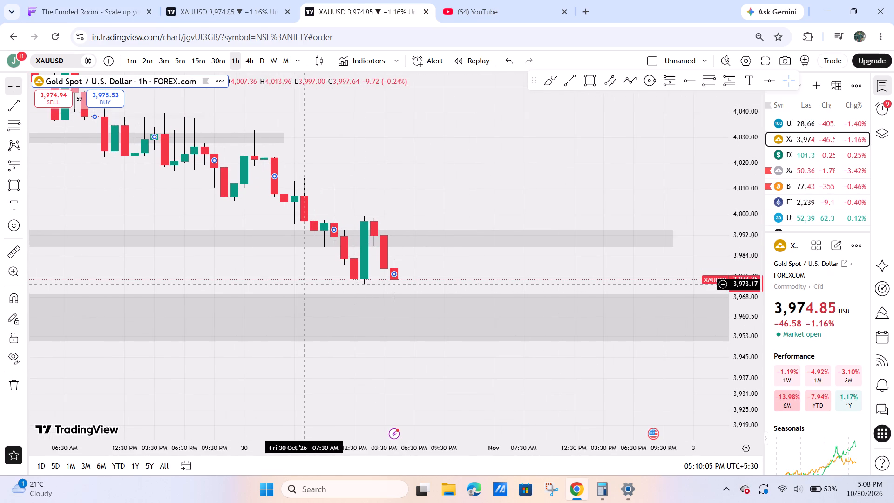
pyautogui.click(213, 69)
pyautogui.click(201, 64)
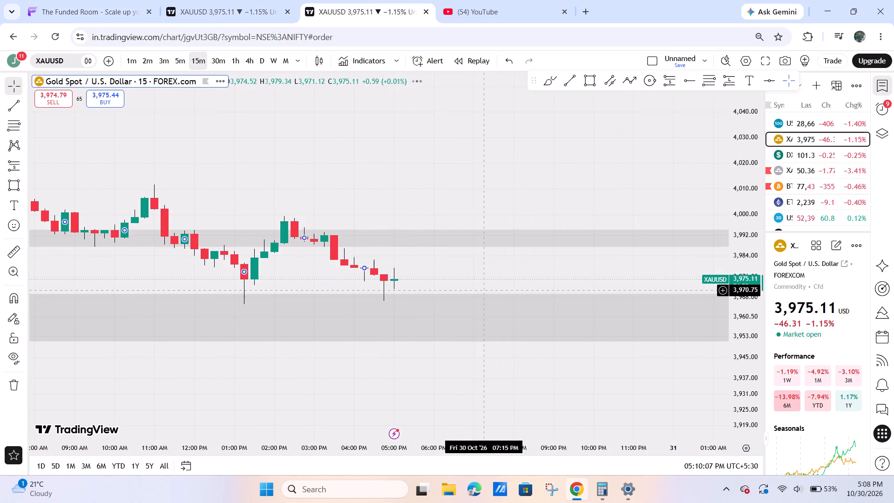
pyautogui.moveTo(738, 365); pyautogui.dragTo(756, 159)
pyautogui.moveTo(502, 274); pyautogui.dragTo(434, 251)
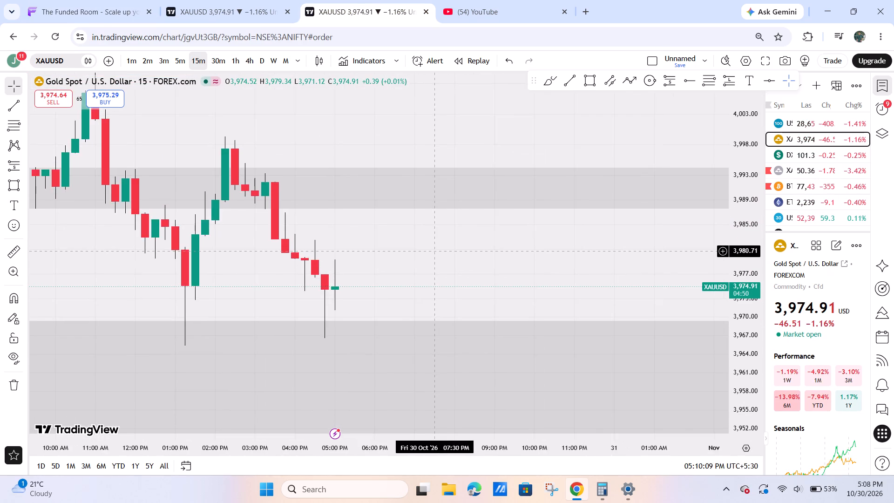
pyautogui.moveTo(419, 140); pyautogui.dragTo(468, 184)
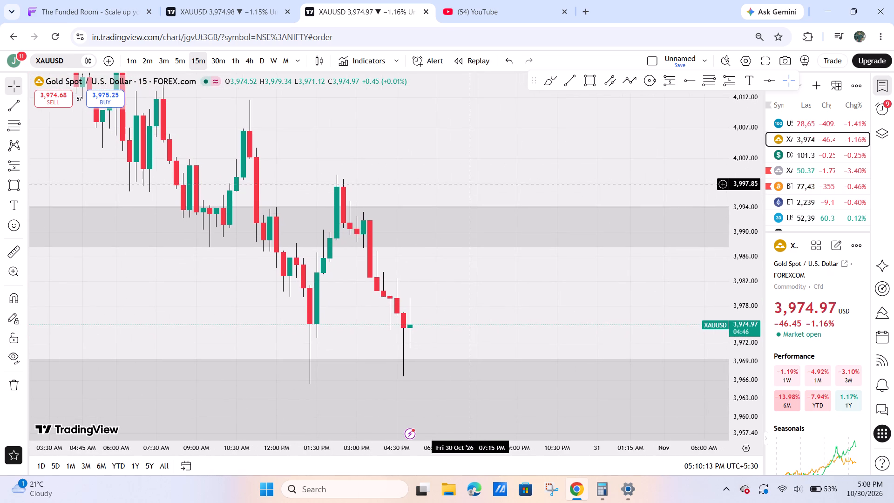
# Switch to The Funded Room trading page and check the open USTECH100 short in the positions list.
pyautogui.click(118, 0)
pyautogui.moveTo(413, 237); pyautogui.dragTo(433, 214)
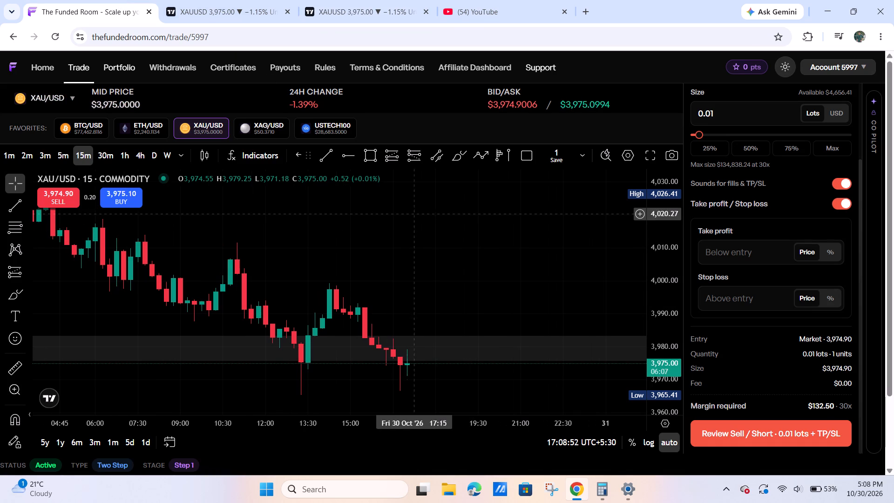
pyautogui.scroll(-4, 405, 294)
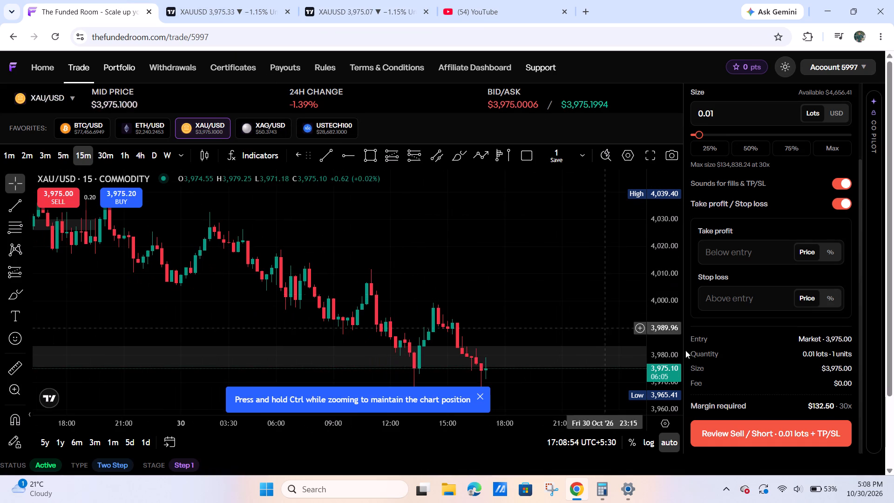
pyautogui.scroll(-2, 752, 408)
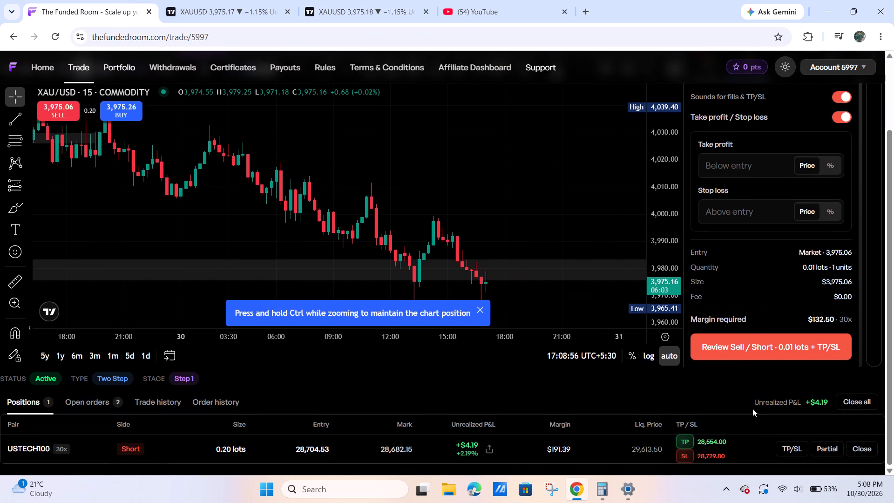
pyautogui.scroll(-1, 752, 408)
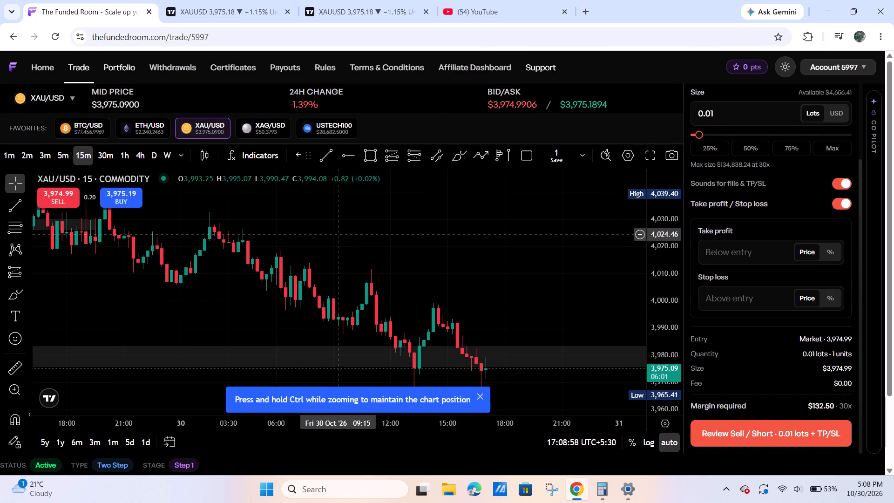
# Load the USTECH100 chart from the favourites and examine 15-minute price against the short's entry, stop loss, take profit and marked zones.
pyautogui.click(342, 135)
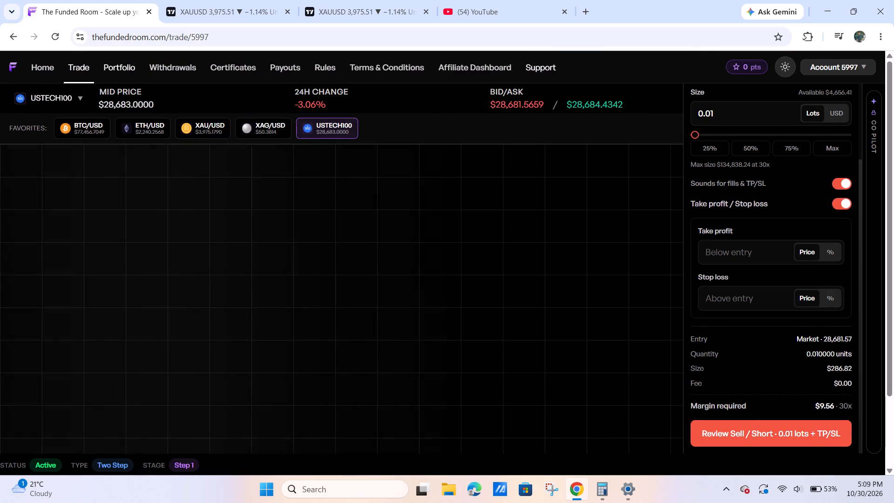
pyautogui.moveTo(580, 303); pyautogui.dragTo(449, 221)
pyautogui.moveTo(671, 382); pyautogui.dragTo(676, 184)
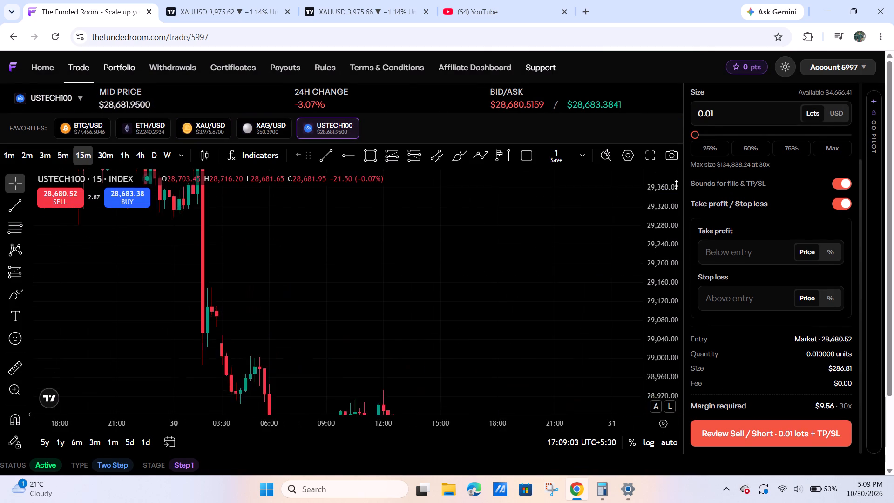
pyautogui.moveTo(676, 184); pyautogui.dragTo(676, 170)
pyautogui.moveTo(554, 350); pyautogui.dragTo(512, 184)
pyautogui.moveTo(533, 359); pyautogui.dragTo(527, 140)
pyautogui.moveTo(530, 243); pyautogui.dragTo(530, 244)
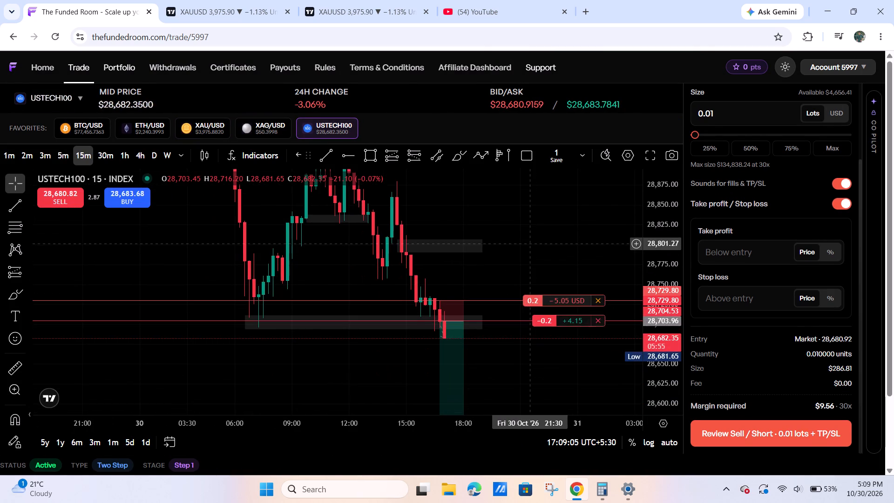
pyautogui.moveTo(530, 244); pyautogui.dragTo(529, 169)
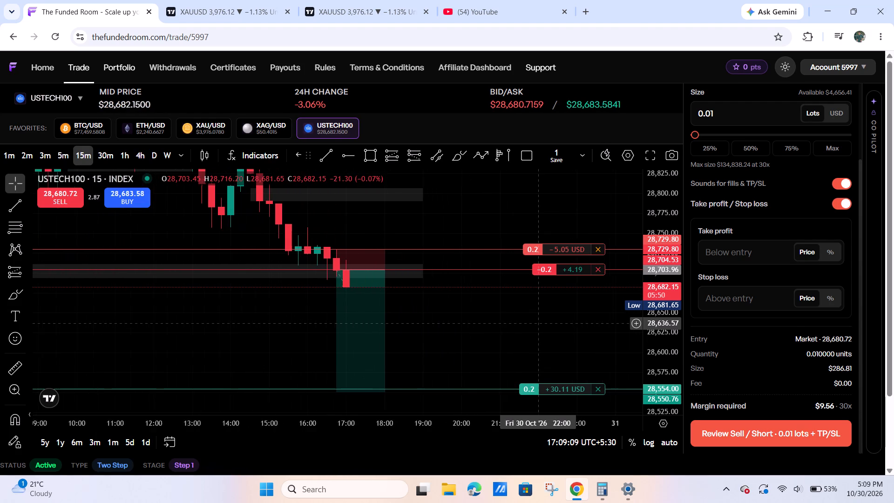
pyautogui.moveTo(460, 336); pyautogui.dragTo(562, 347)
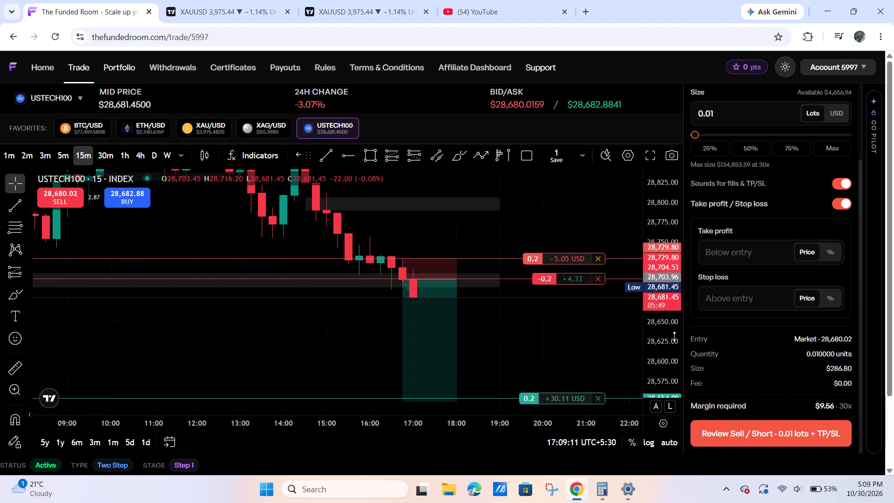
pyautogui.moveTo(679, 336); pyautogui.dragTo(675, 182)
pyautogui.moveTo(554, 342); pyautogui.dragTo(528, 287)
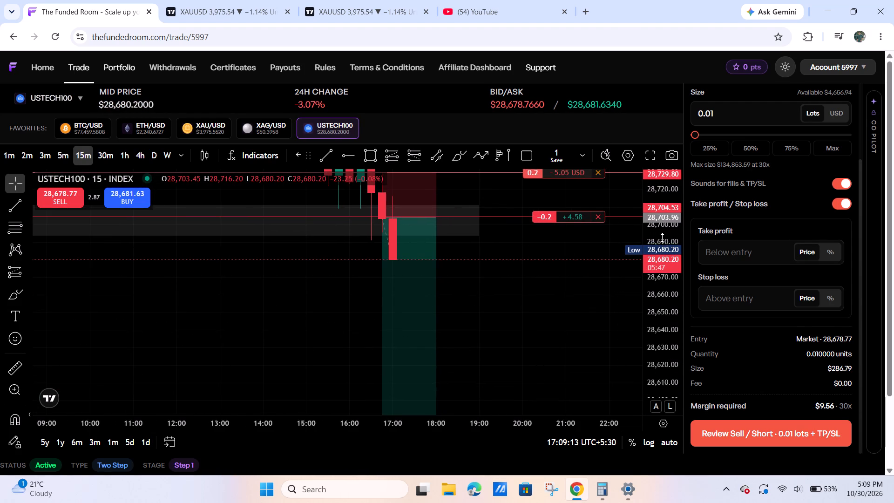
pyautogui.moveTo(664, 236); pyautogui.dragTo(635, 326)
pyautogui.moveTo(634, 325); pyautogui.dragTo(593, 307)
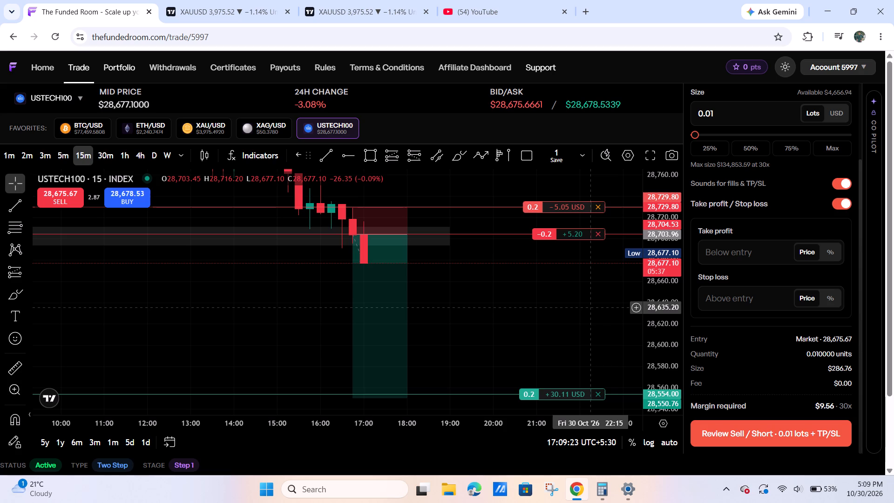
pyautogui.moveTo(571, 310); pyautogui.dragTo(528, 312)
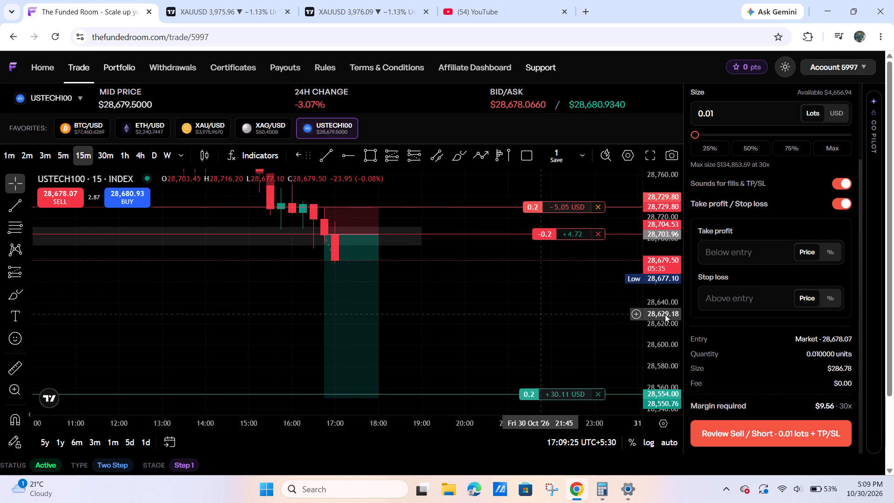
pyautogui.moveTo(658, 318); pyautogui.dragTo(645, 307)
pyautogui.moveTo(532, 326); pyautogui.dragTo(509, 322)
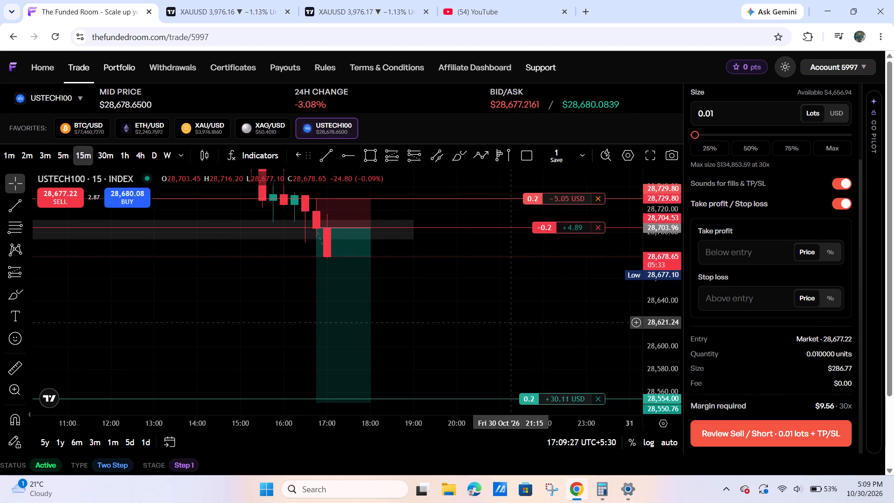
pyautogui.moveTo(570, 337); pyautogui.dragTo(614, 345)
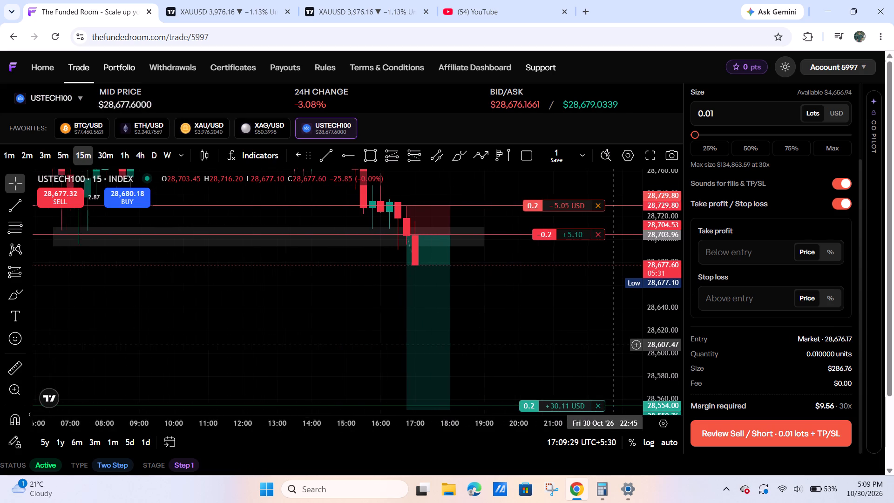
pyautogui.moveTo(648, 279); pyautogui.dragTo(637, 323)
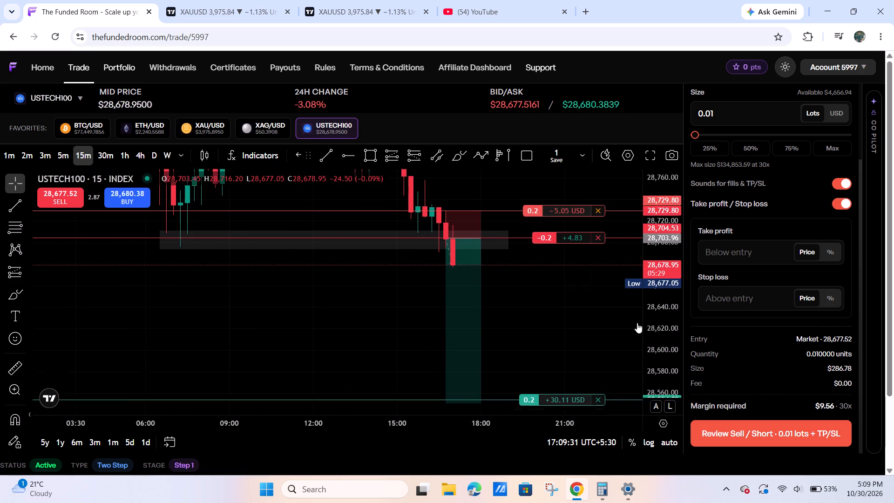
pyautogui.moveTo(637, 323); pyautogui.dragTo(637, 323)
pyautogui.moveTo(611, 321); pyautogui.dragTo(570, 315)
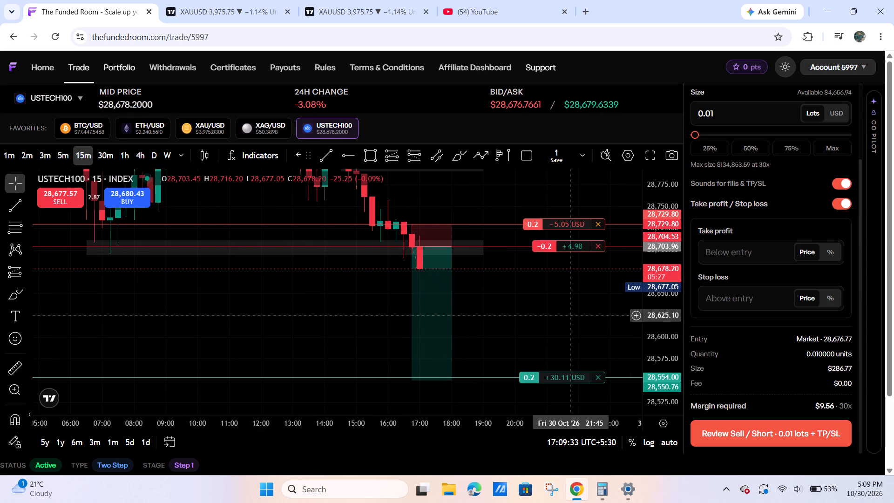
pyautogui.moveTo(504, 328); pyautogui.dragTo(558, 351)
pyautogui.moveTo(558, 351); pyautogui.dragTo(557, 351)
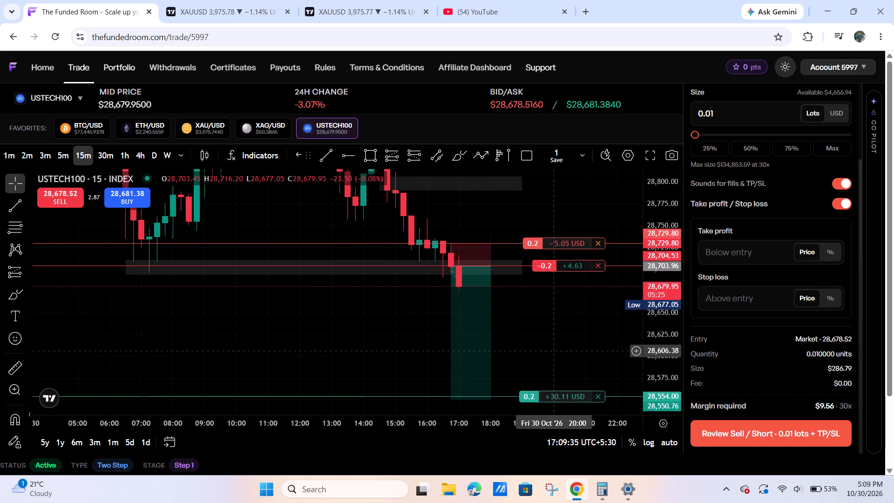
pyautogui.moveTo(557, 351); pyautogui.dragTo(514, 333)
# Show the USTECH100 chart full screen, set the 5-minute timeframe and examine the candles around the short's entry zone.
pyautogui.click(650, 157)
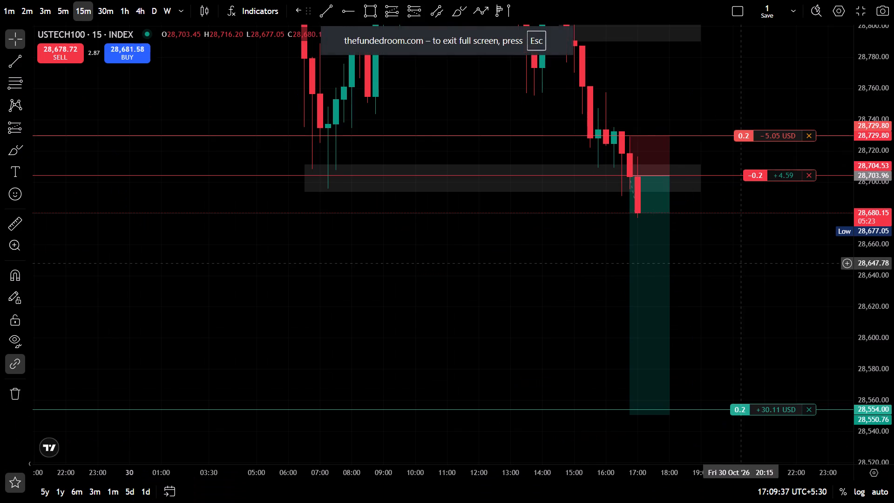
pyautogui.moveTo(740, 269); pyautogui.dragTo(641, 254)
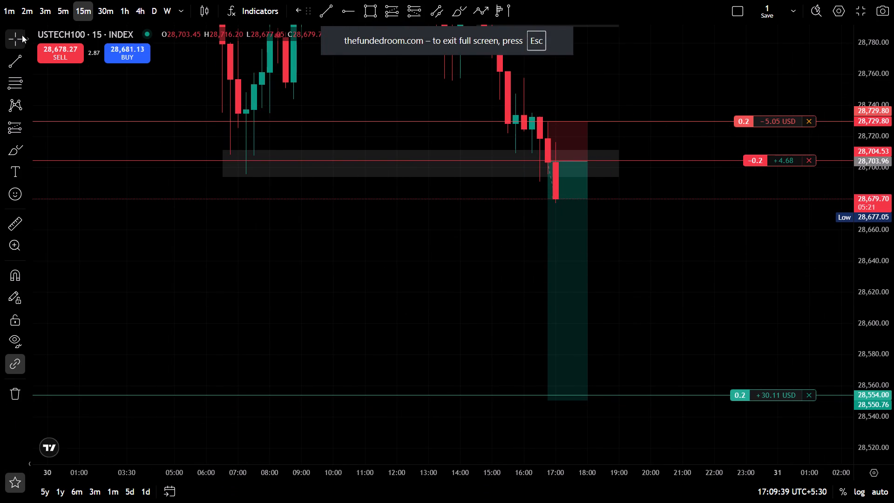
pyautogui.click(55, 15)
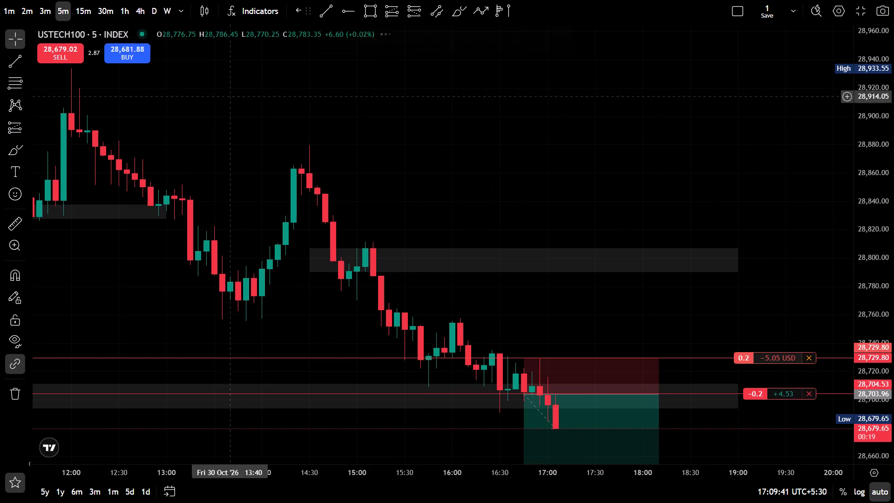
pyautogui.moveTo(888, 398); pyautogui.dragTo(893, 157)
pyautogui.moveTo(688, 349); pyautogui.dragTo(633, 115)
pyautogui.moveTo(666, 250); pyautogui.dragTo(635, 98)
pyautogui.moveTo(889, 129); pyautogui.dragTo(838, 292)
pyautogui.moveTo(721, 350); pyautogui.dragTo(670, 328)
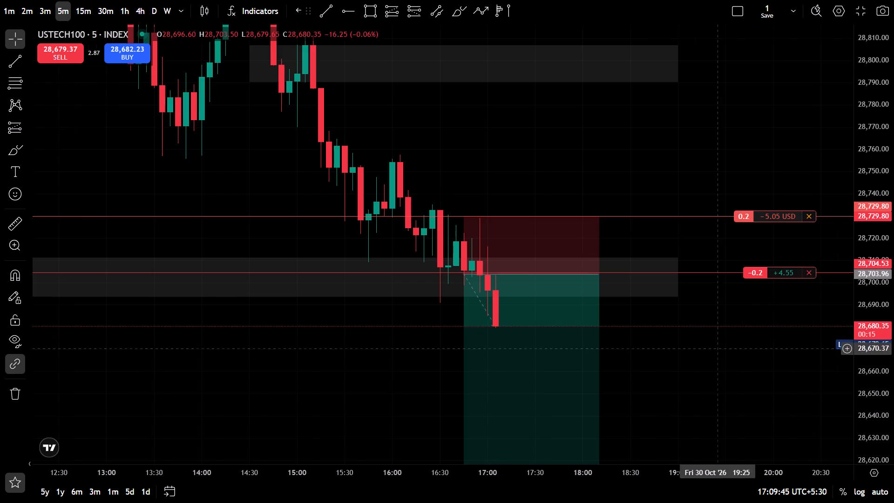
pyautogui.moveTo(670, 328); pyautogui.dragTo(618, 308)
pyautogui.hscroll(1, 618, 308)
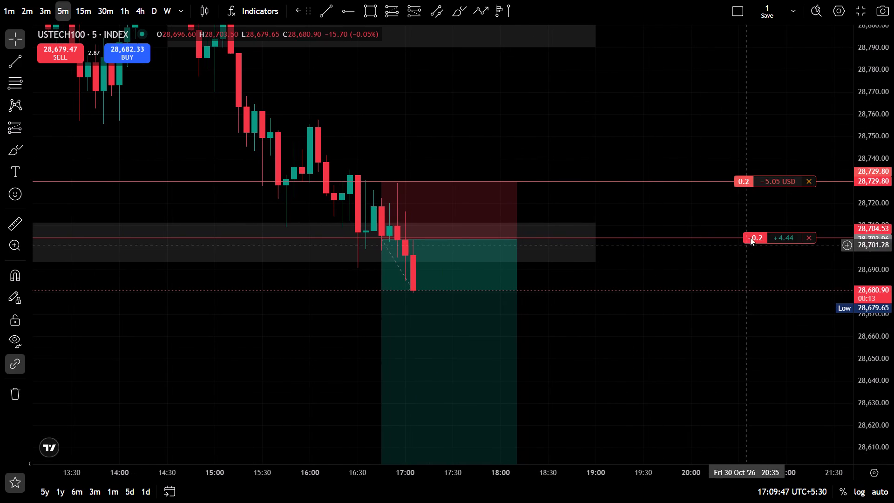
# Move the open USTECH100 short's stop loss to 28,717.00 and confirm the modified exits.
pyautogui.moveTo(755, 186); pyautogui.dragTo(754, 208)
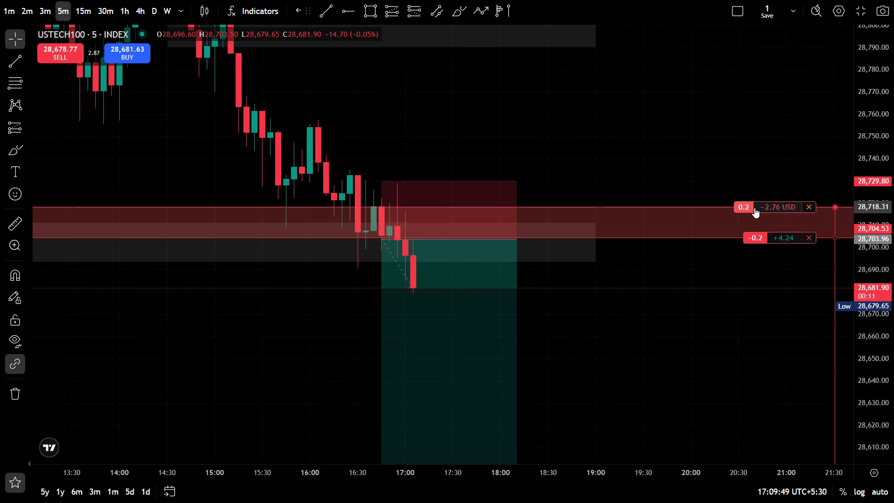
pyautogui.moveTo(754, 208); pyautogui.dragTo(754, 210)
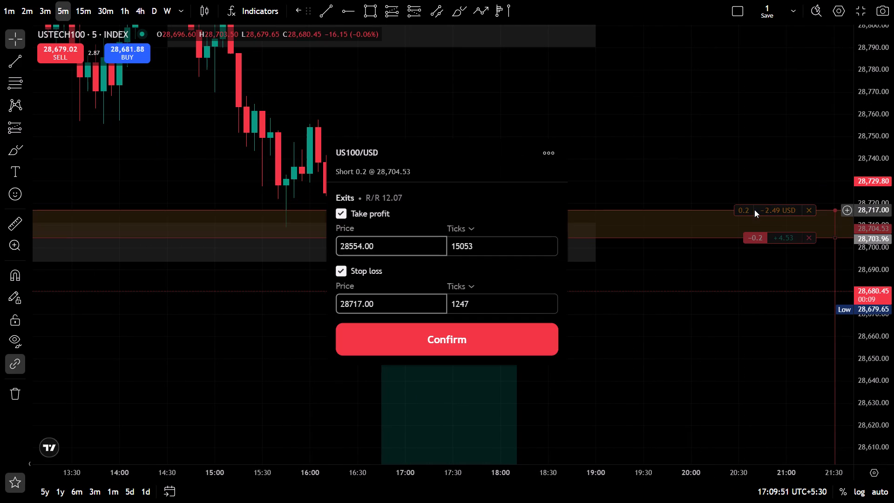
pyautogui.click(507, 339)
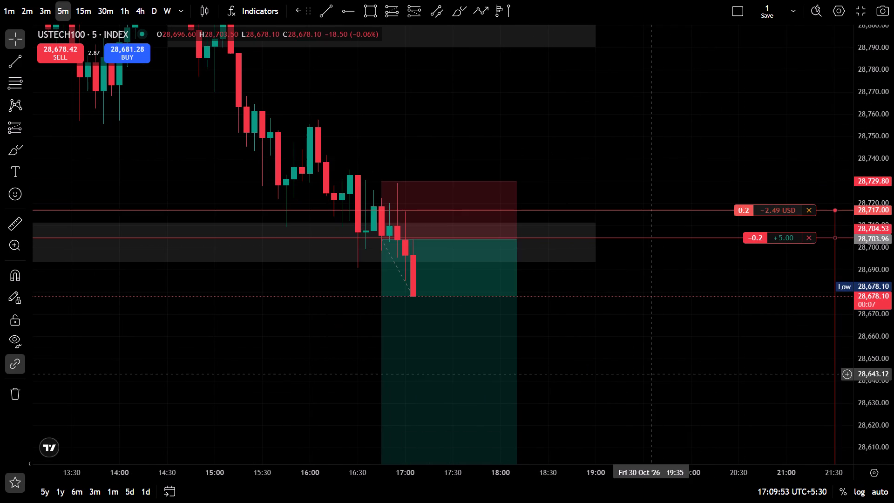
# Adjust the short-position drawing's stop level to about 28,717.27, near the order's stop loss, and dismiss the chart tip.
pyautogui.moveTo(650, 374); pyautogui.dragTo(591, 324)
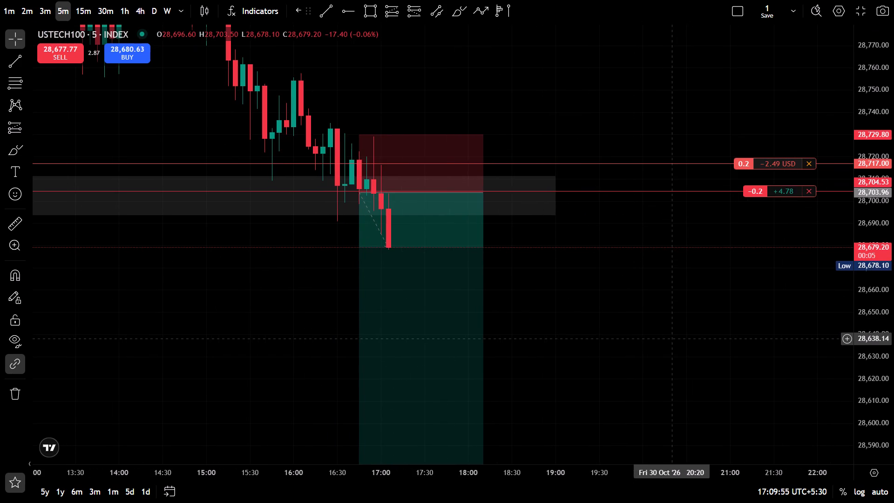
pyautogui.moveTo(356, 132); pyautogui.dragTo(357, 156)
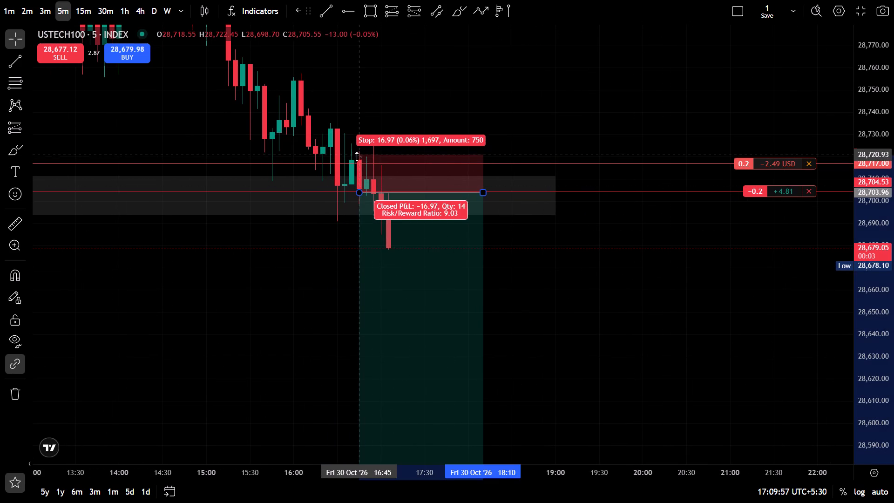
pyautogui.moveTo(357, 156); pyautogui.dragTo(358, 163)
pyautogui.click(612, 295)
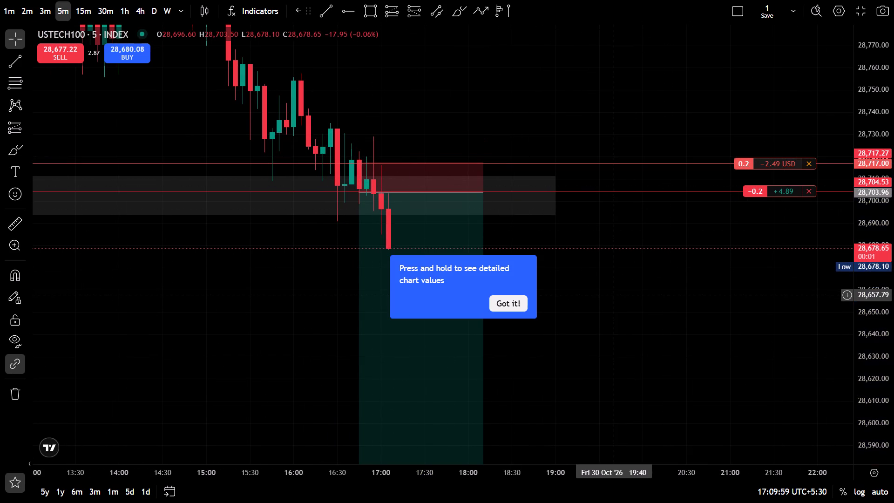
pyautogui.moveTo(650, 315); pyautogui.dragTo(675, 312)
pyautogui.click(515, 309)
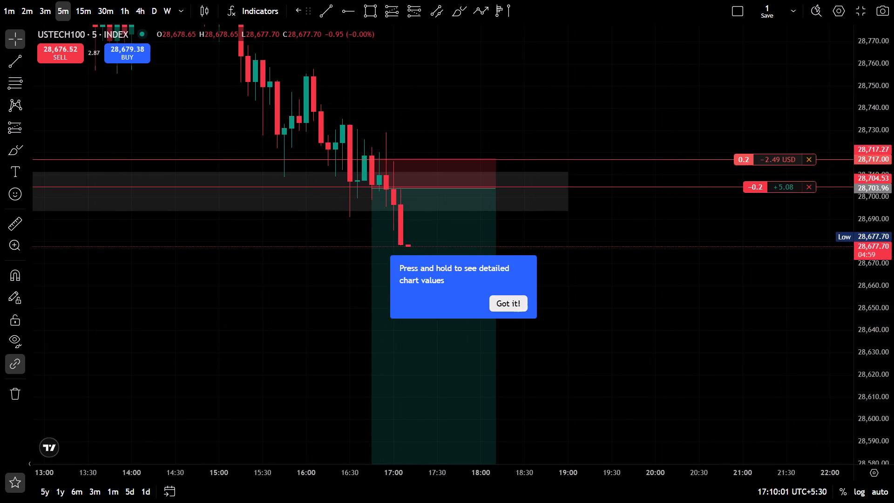
# Examine price below the entry zone on the 5-minute chart and on the 3-minute timeframe, relative to the short's exits.
pyautogui.moveTo(599, 314); pyautogui.dragTo(669, 226)
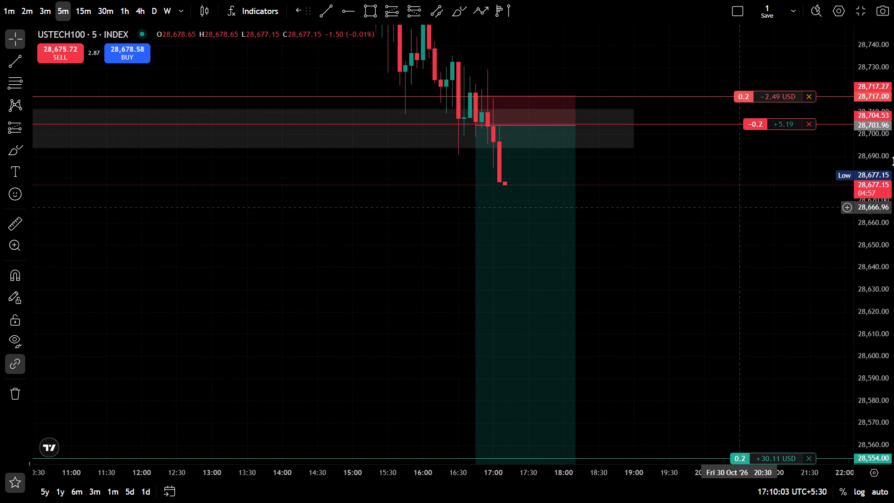
pyautogui.moveTo(893, 147); pyautogui.dragTo(852, 254)
pyautogui.moveTo(747, 268); pyautogui.dragTo(708, 273)
pyautogui.moveTo(650, 288); pyautogui.dragTo(631, 281)
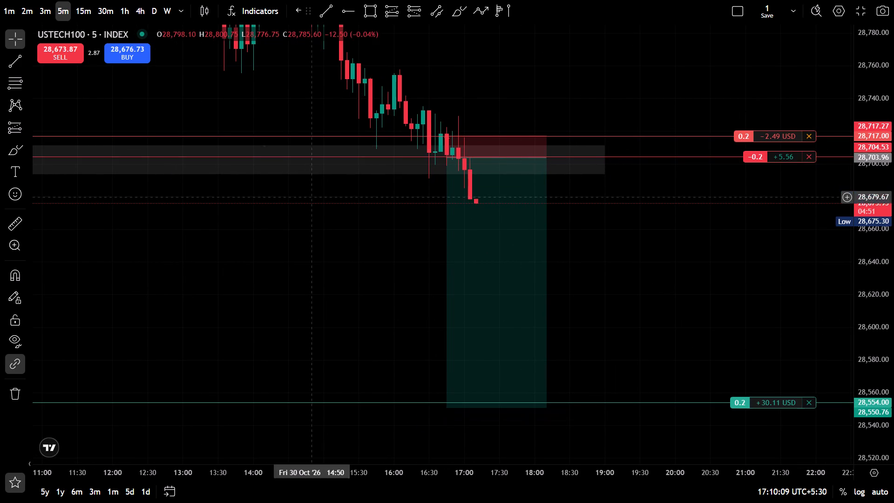
pyautogui.click(42, 8)
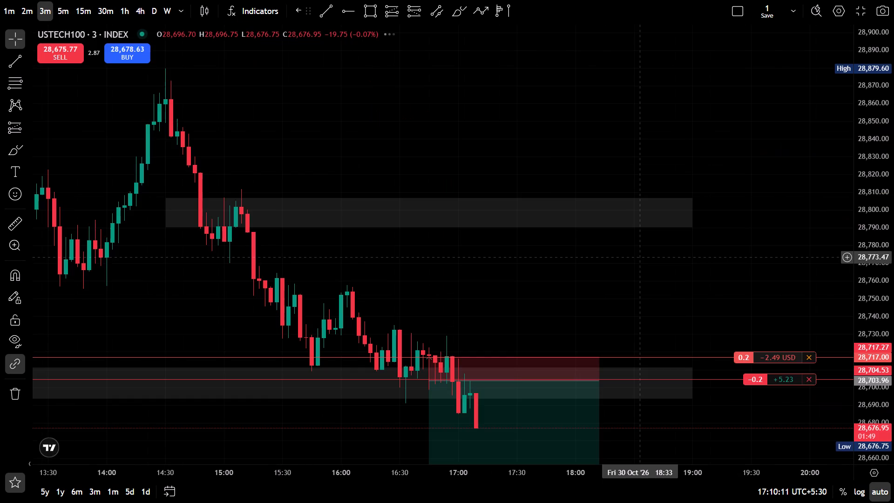
pyautogui.moveTo(893, 295); pyautogui.dragTo(891, 94)
pyautogui.moveTo(690, 318); pyautogui.dragTo(629, 58)
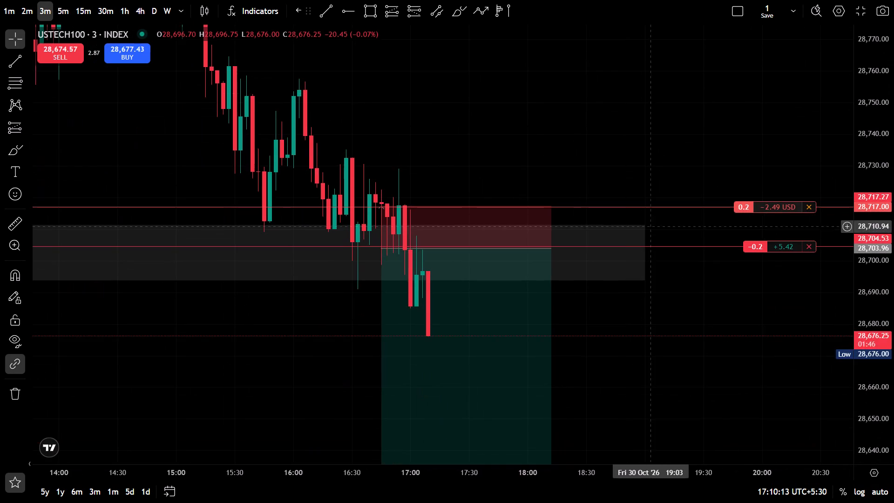
pyautogui.moveTo(632, 342); pyautogui.dragTo(656, 256)
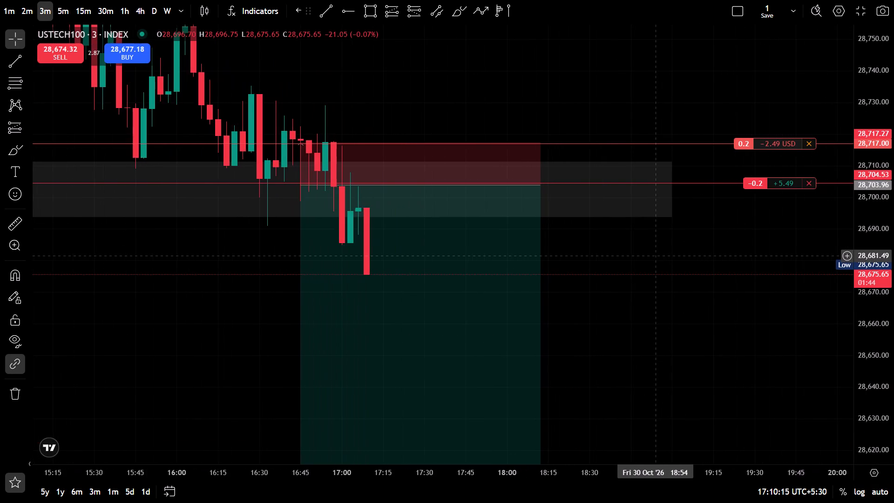
pyautogui.moveTo(654, 257); pyautogui.dragTo(739, 221)
pyautogui.moveTo(893, 170); pyautogui.dragTo(864, 241)
pyautogui.moveTo(822, 259); pyautogui.dragTo(803, 212)
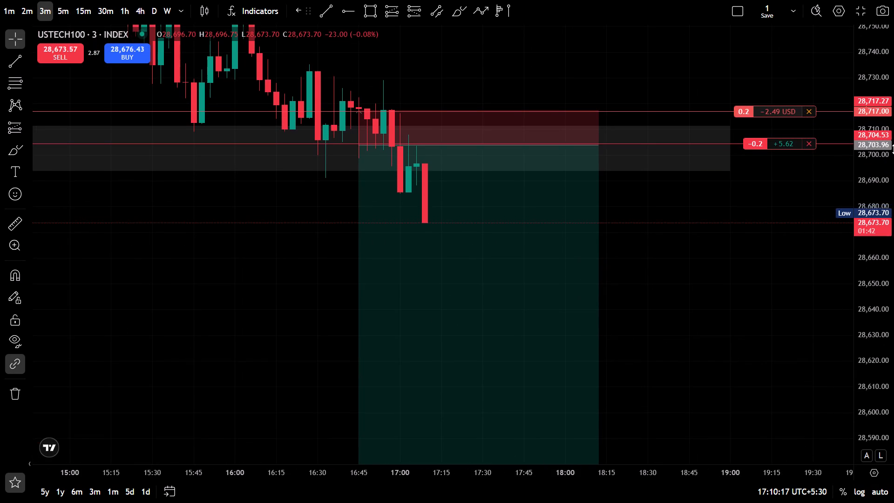
# Move the open USTECH100 short's stop loss to 28,703.61, just below its entry price, and confirm the modified exits.
pyautogui.moveTo(893, 149); pyautogui.dragTo(845, 310)
pyautogui.moveTo(719, 289); pyautogui.dragTo(680, 276)
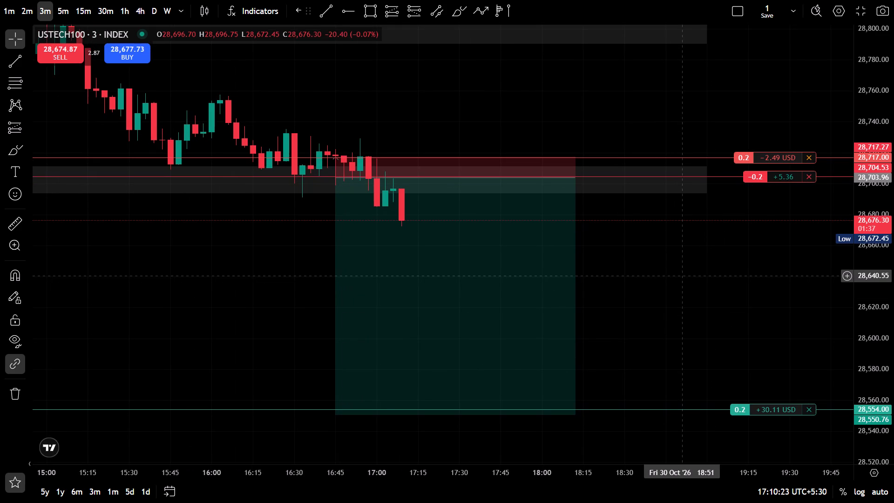
pyautogui.moveTo(893, 331); pyautogui.dragTo(893, 109)
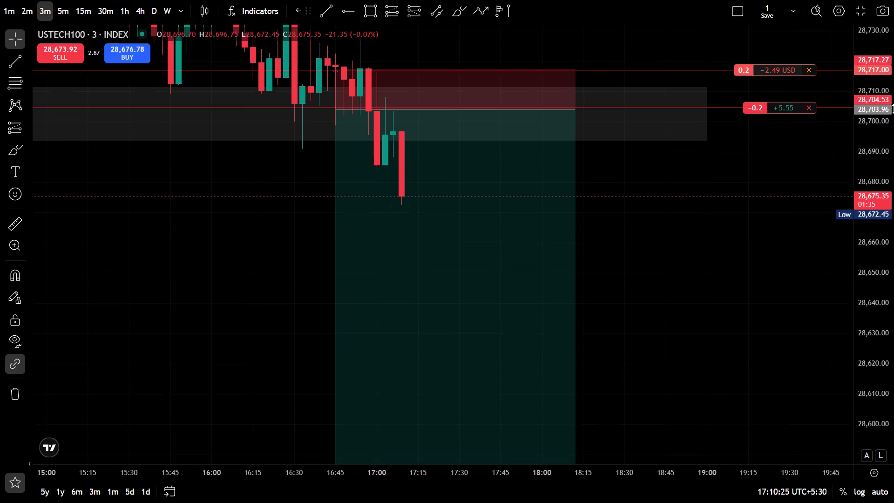
pyautogui.moveTo(893, 109); pyautogui.dragTo(892, 110)
pyautogui.moveTo(748, 63); pyautogui.dragTo(750, 90)
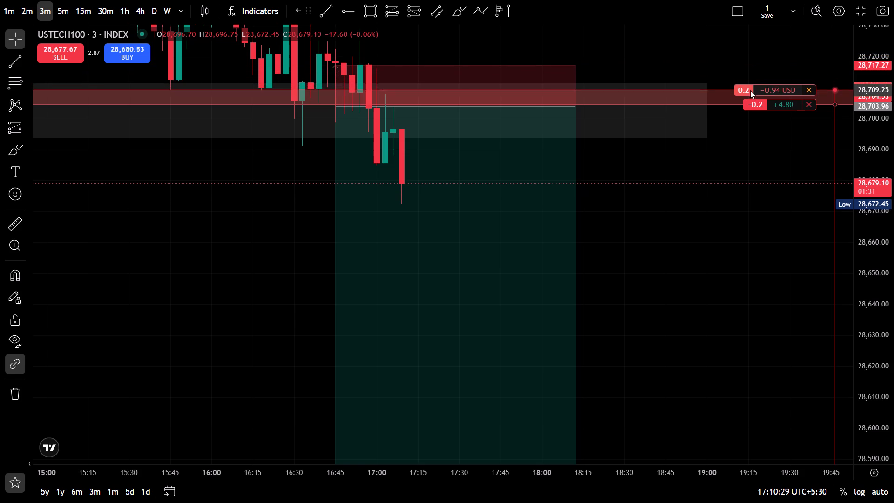
pyautogui.moveTo(750, 90); pyautogui.dragTo(751, 103)
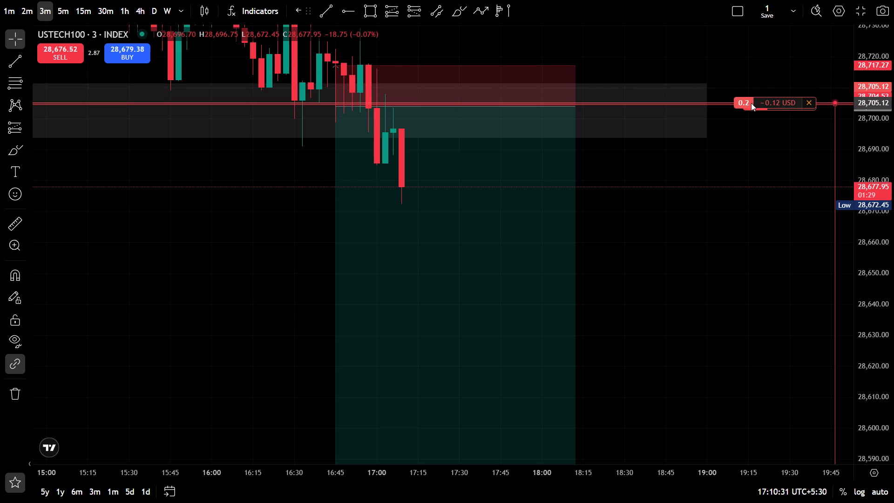
pyautogui.moveTo(751, 103); pyautogui.dragTo(751, 109)
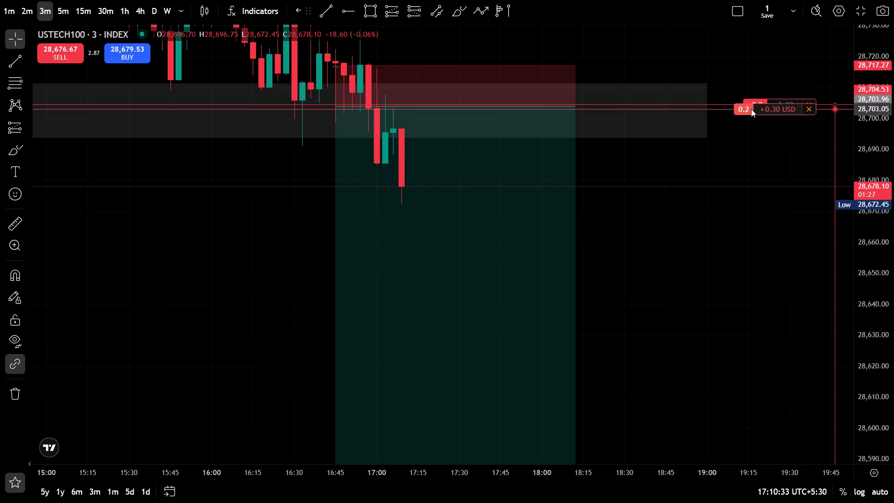
pyautogui.moveTo(751, 109); pyautogui.dragTo(751, 108)
pyautogui.click(515, 339)
# Examine the 3-minute USTECH100 candles below the entry zone against the short's exits, and leave the full-screen chart view.
pyautogui.moveTo(860, 227); pyautogui.dragTo(865, 223)
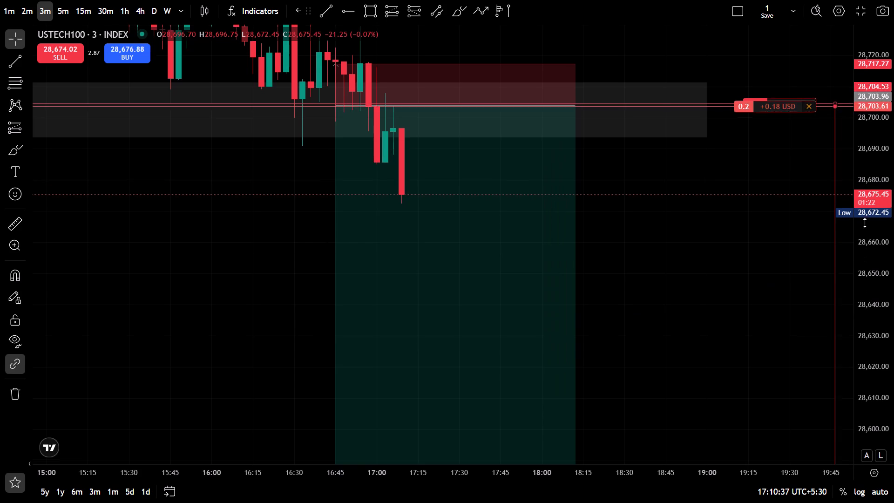
pyautogui.moveTo(865, 223); pyautogui.dragTo(811, 360)
pyautogui.moveTo(802, 360); pyautogui.dragTo(752, 337)
pyautogui.moveTo(893, 361); pyautogui.dragTo(893, 175)
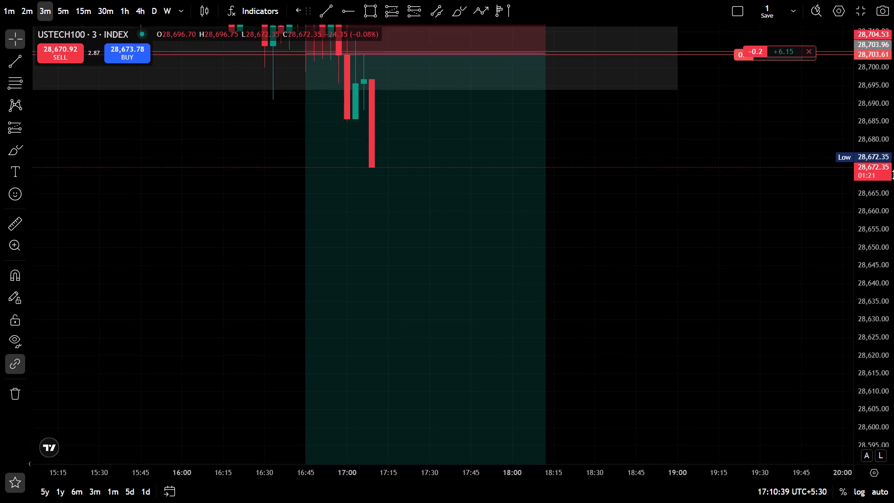
pyautogui.moveTo(893, 175); pyautogui.dragTo(877, 258)
pyautogui.moveTo(698, 303); pyautogui.dragTo(657, 298)
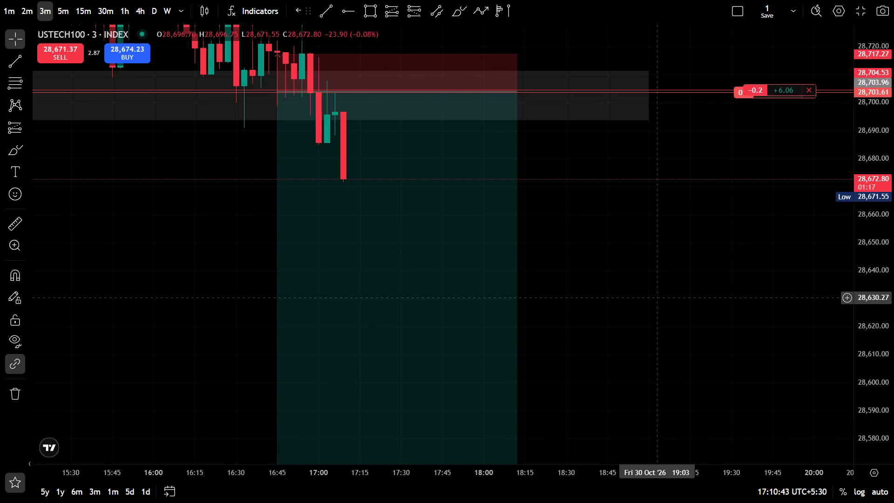
pyautogui.moveTo(691, 216); pyautogui.dragTo(708, 197)
pyautogui.moveTo(884, 170); pyautogui.dragTo(854, 286)
pyautogui.moveTo(819, 286); pyautogui.dragTo(737, 223)
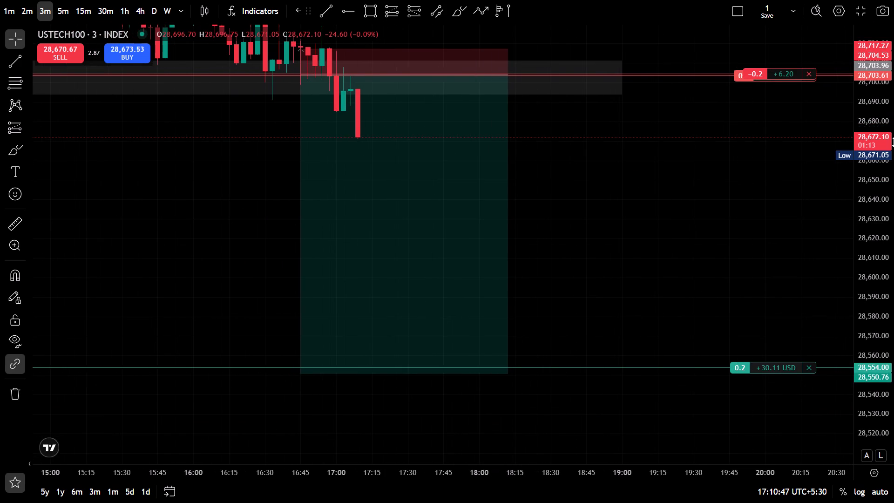
pyautogui.moveTo(892, 152); pyautogui.dragTo(864, 243)
pyautogui.moveTo(786, 244); pyautogui.dragTo(742, 245)
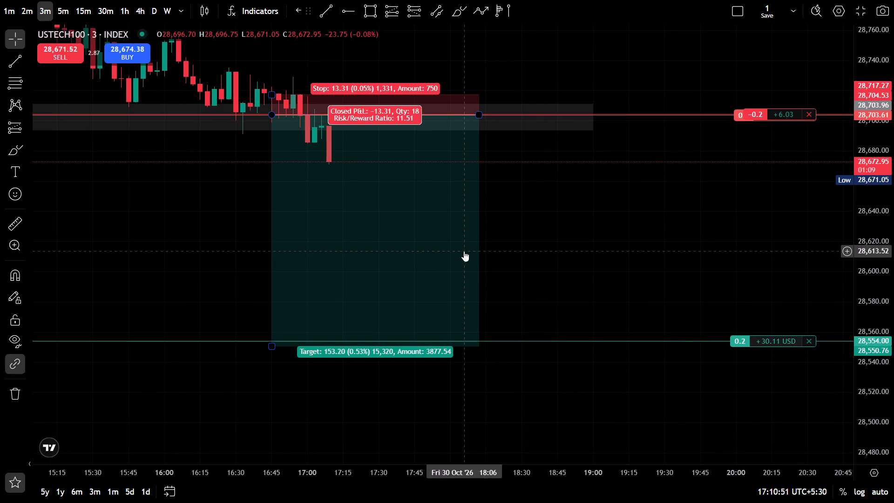
pyautogui.click(445, 41)
pyautogui.moveTo(427, 266); pyautogui.dragTo(597, 295)
pyautogui.moveTo(664, 321); pyautogui.dragTo(702, 153)
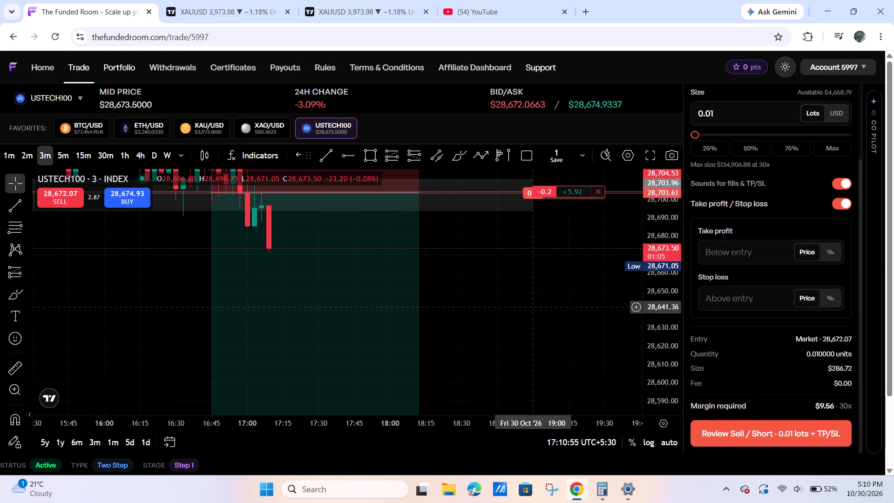
pyautogui.moveTo(572, 309); pyautogui.dragTo(602, 309)
# Switch to the TradingView chart, open USTEC and examine price against the marked zones on the 15-minute, 4-hour and weekly timeframes.
pyautogui.click(395, 0)
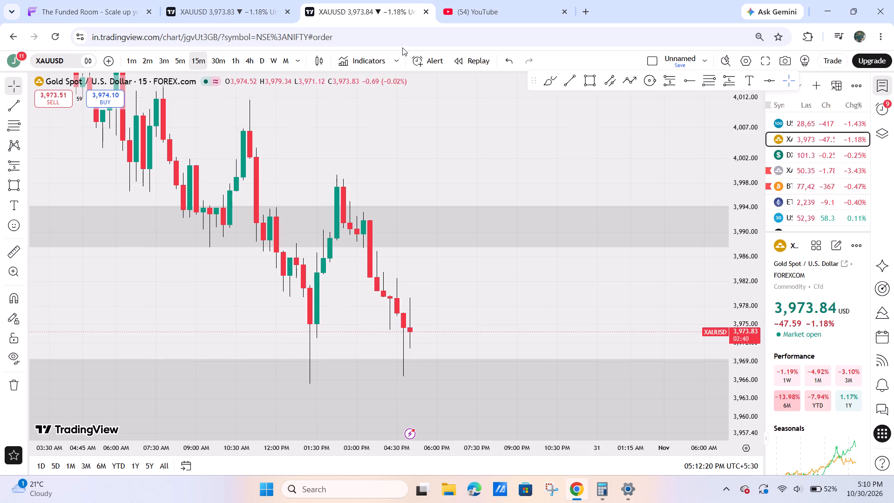
pyautogui.click(813, 128)
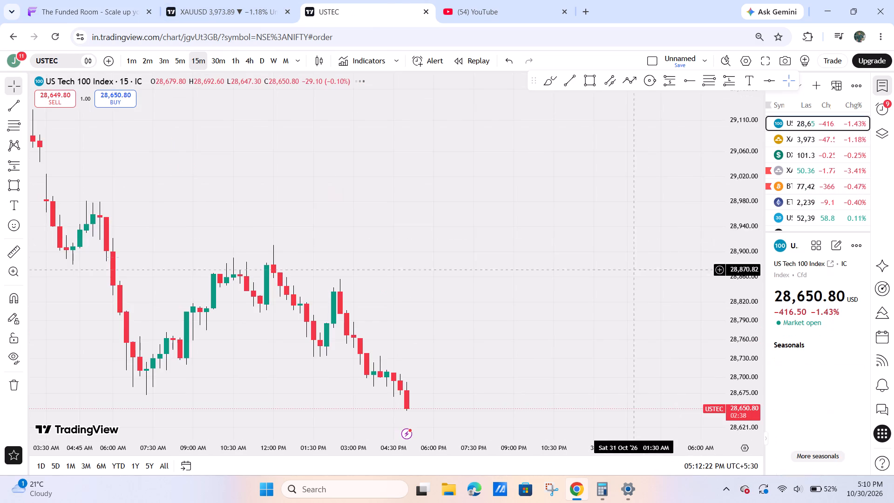
pyautogui.moveTo(597, 288); pyautogui.dragTo(656, 104)
pyautogui.moveTo(735, 282); pyautogui.dragTo(763, 34)
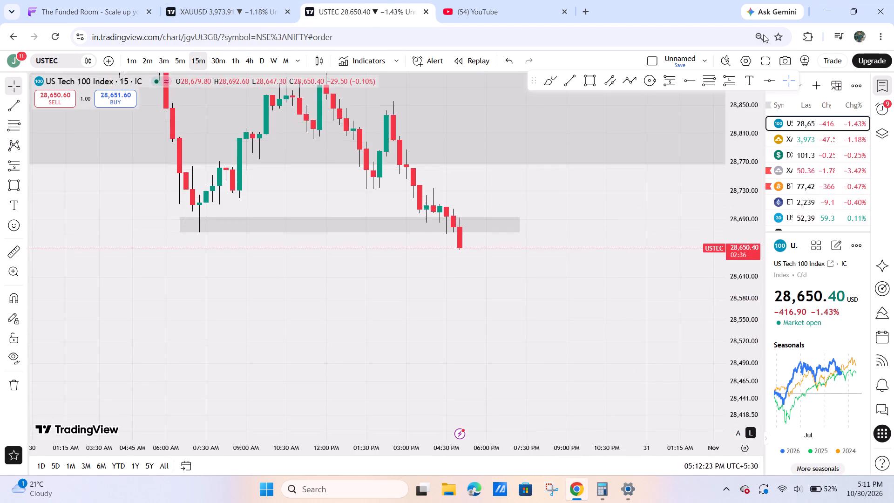
pyautogui.moveTo(763, 34); pyautogui.dragTo(759, 1)
pyautogui.click(250, 65)
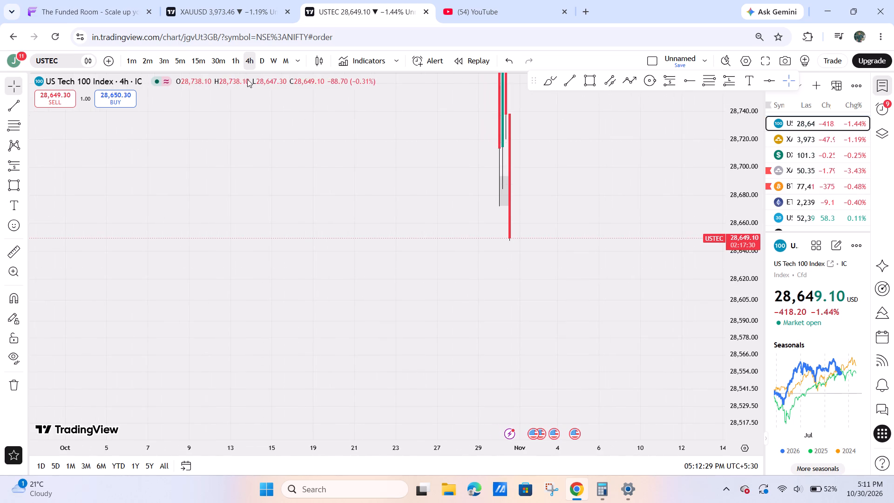
pyautogui.click(270, 64)
pyautogui.moveTo(758, 149); pyautogui.dragTo(693, 416)
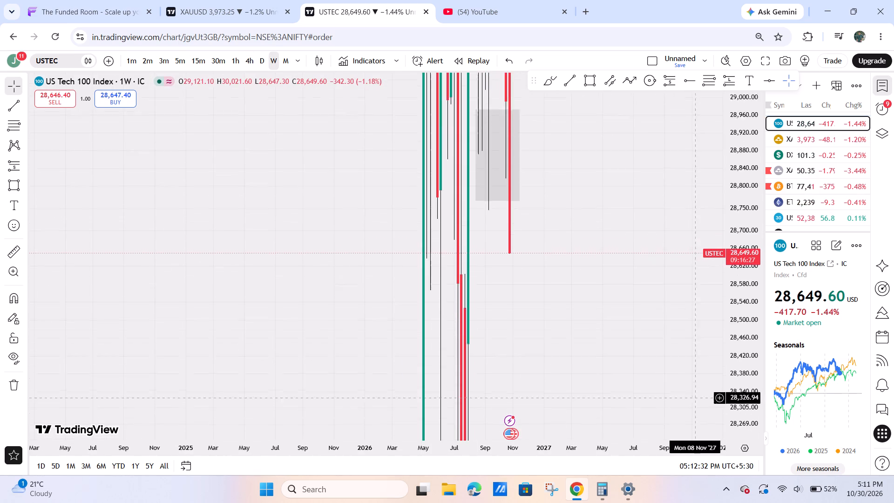
pyautogui.moveTo(693, 416); pyautogui.dragTo(686, 460)
pyautogui.moveTo(741, 137); pyautogui.dragTo(662, 405)
pyautogui.moveTo(589, 360); pyautogui.dragTo(544, 348)
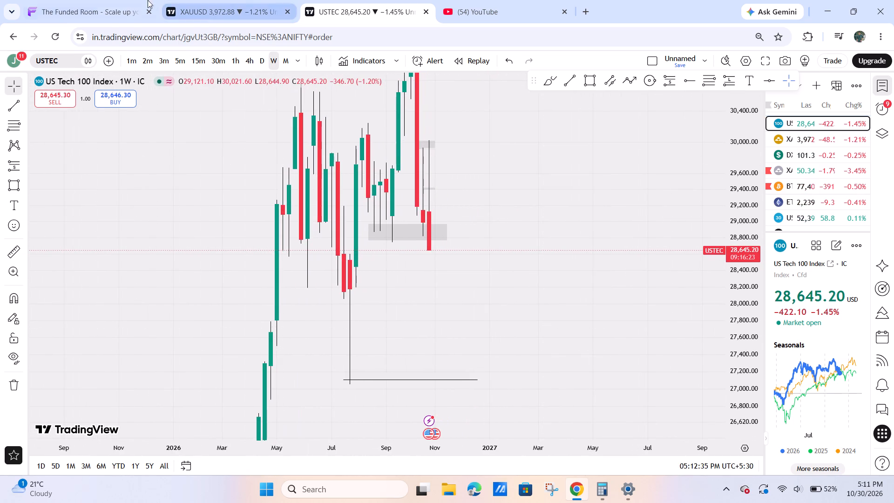
# Return to The Funded Room trade page, move the USTECH100 short's take profit to 28,412.81 and confirm the modified exits.
pyautogui.click(87, 0)
pyautogui.moveTo(656, 267); pyautogui.dragTo(629, 360)
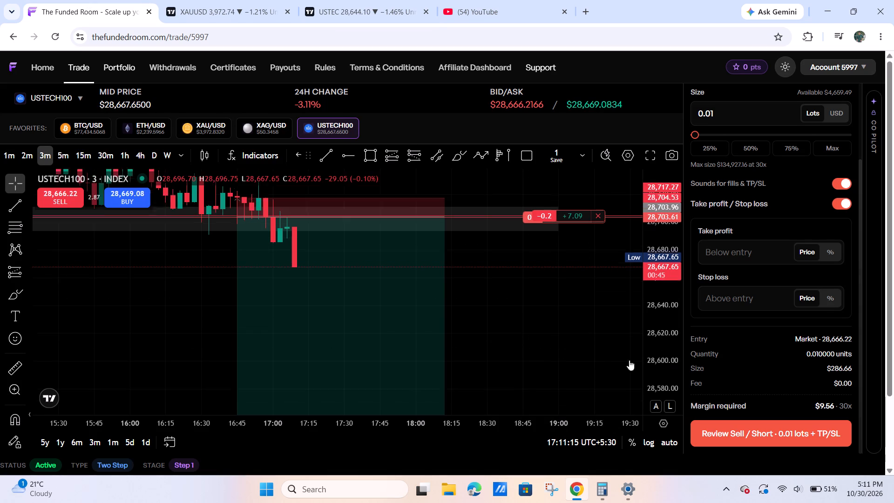
pyautogui.moveTo(629, 360); pyautogui.dragTo(615, 402)
pyautogui.moveTo(589, 317); pyautogui.dragTo(589, 272)
pyautogui.moveTo(554, 322); pyautogui.dragTo(550, 402)
pyautogui.moveTo(550, 348); pyautogui.dragTo(488, 378)
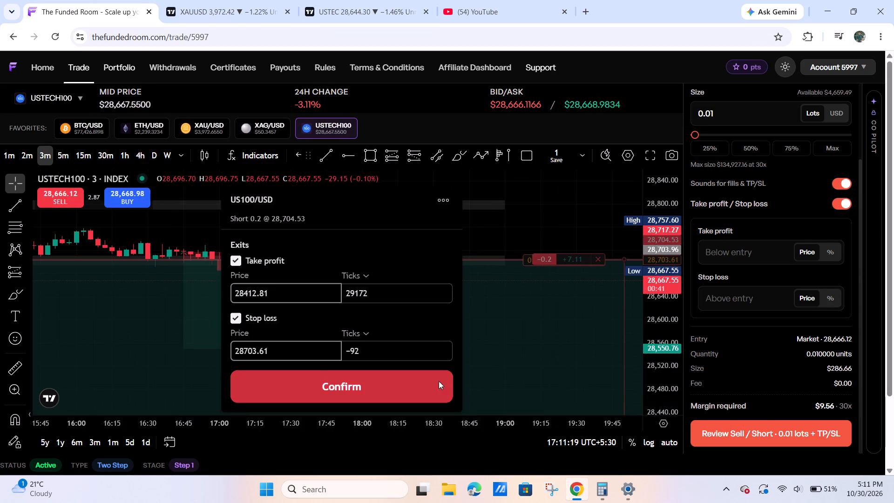
pyautogui.click(439, 381)
# Extend the short-position drawing's target level to about 28,413.81, near the order's take profit.
pyautogui.moveTo(538, 364); pyautogui.dragTo(602, 222)
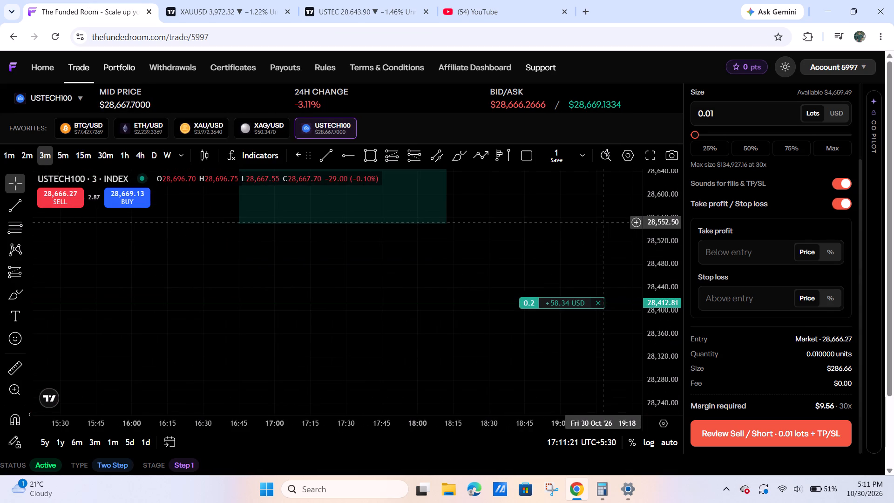
pyautogui.moveTo(494, 183); pyautogui.dragTo(515, 286)
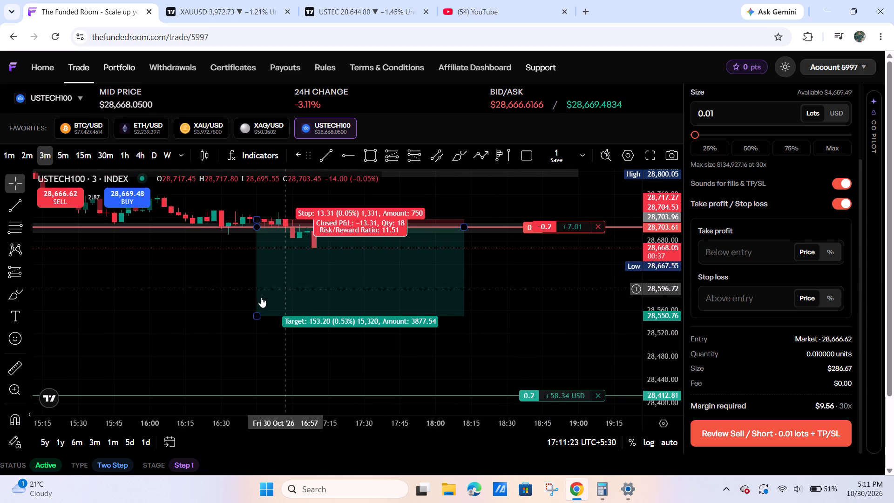
pyautogui.moveTo(255, 318); pyautogui.dragTo(253, 425)
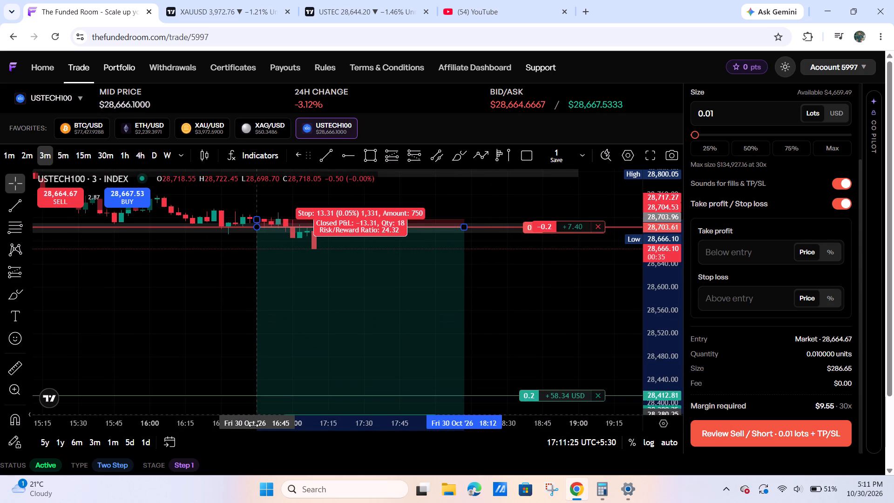
pyautogui.moveTo(253, 425); pyautogui.dragTo(253, 430)
pyautogui.moveTo(221, 347); pyautogui.dragTo(244, 252)
pyautogui.moveTo(281, 326); pyautogui.dragTo(286, 309)
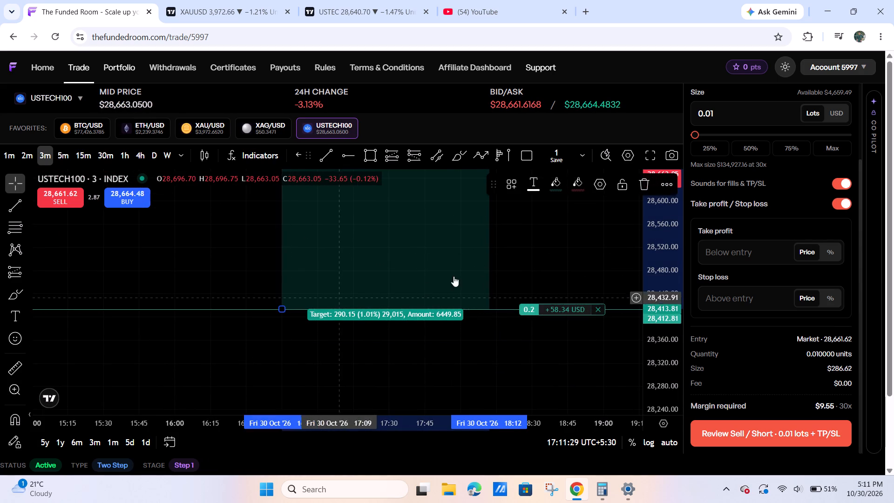
# Examine the falling USTECH100 candle below the entry zone on the 3-minute chart.
pyautogui.moveTo(529, 212); pyautogui.dragTo(563, 330)
pyautogui.moveTo(657, 353); pyautogui.dragTo(669, 223)
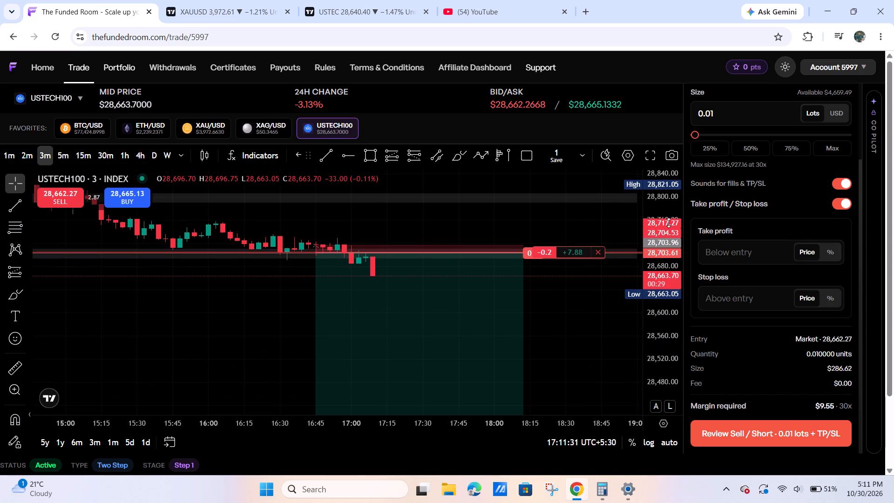
pyautogui.moveTo(669, 223); pyautogui.dragTo(675, 155)
pyautogui.moveTo(582, 228); pyautogui.dragTo(566, 273)
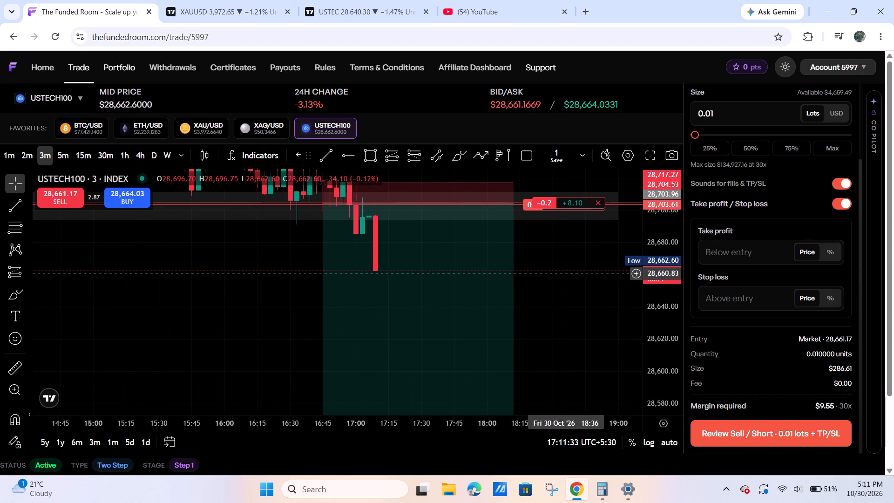
pyautogui.moveTo(574, 320); pyautogui.dragTo(603, 316)
pyautogui.moveTo(661, 283); pyautogui.dragTo(653, 323)
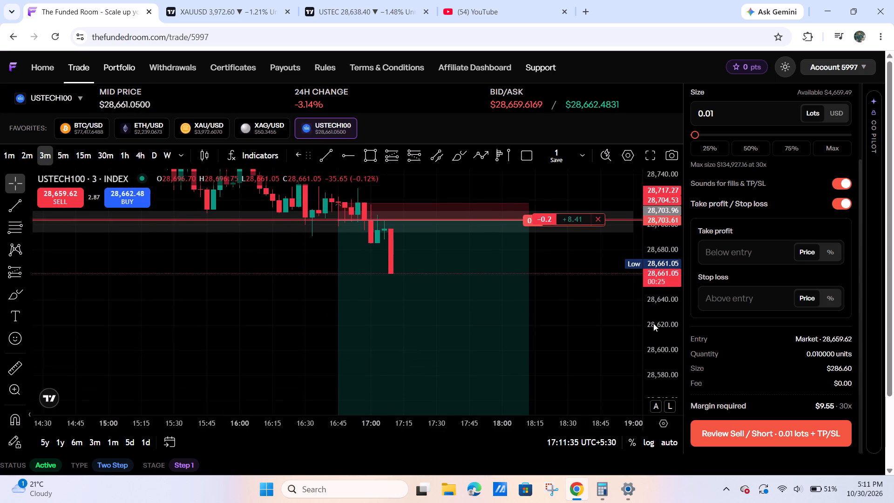
pyautogui.moveTo(603, 317); pyautogui.dragTo(554, 294)
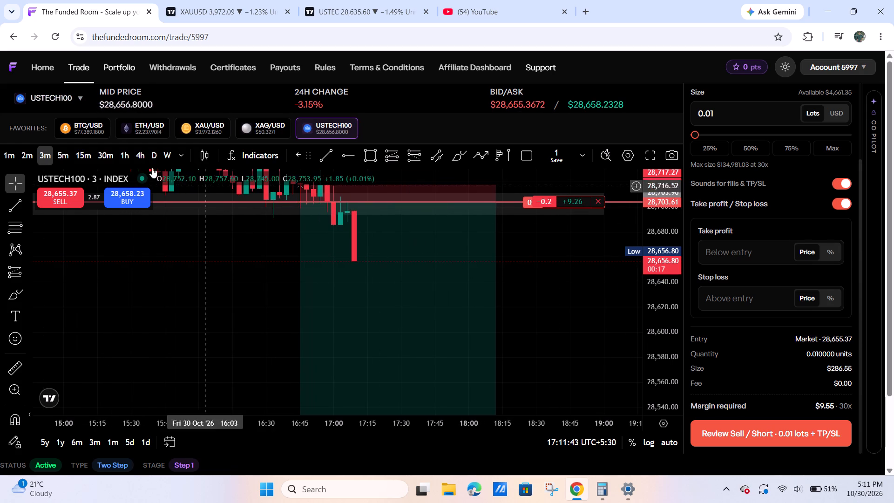
# Set the USTECH100 chart to the 5-minute timeframe and examine the candles below the short's entry zone.
pyautogui.click(65, 156)
pyautogui.moveTo(653, 341); pyautogui.dragTo(651, 257)
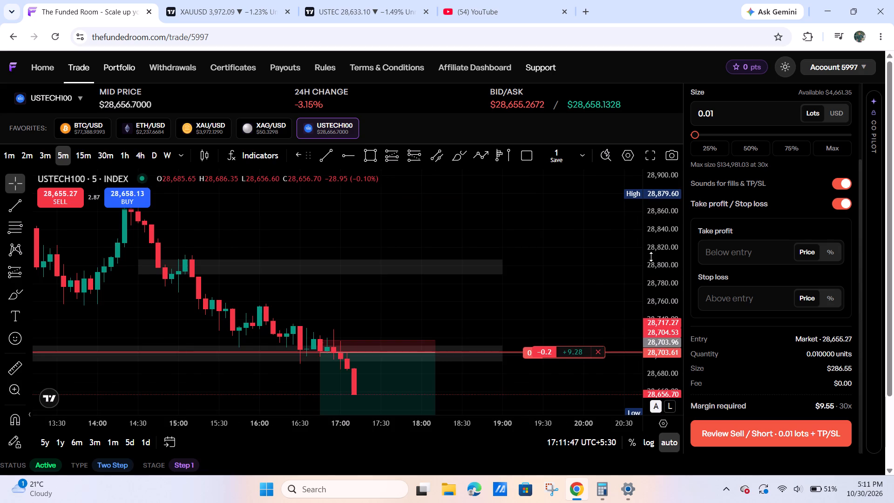
pyautogui.moveTo(651, 257); pyautogui.dragTo(638, 197)
pyautogui.moveTo(551, 319); pyautogui.dragTo(559, 126)
pyautogui.moveTo(670, 246); pyautogui.dragTo(646, 309)
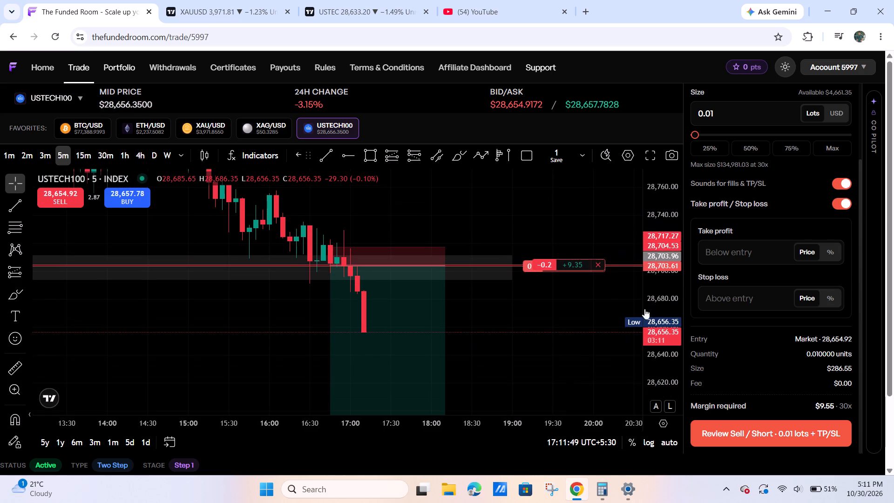
pyautogui.moveTo(603, 300); pyautogui.dragTo(598, 294)
pyautogui.moveTo(533, 331); pyautogui.dragTo(598, 258)
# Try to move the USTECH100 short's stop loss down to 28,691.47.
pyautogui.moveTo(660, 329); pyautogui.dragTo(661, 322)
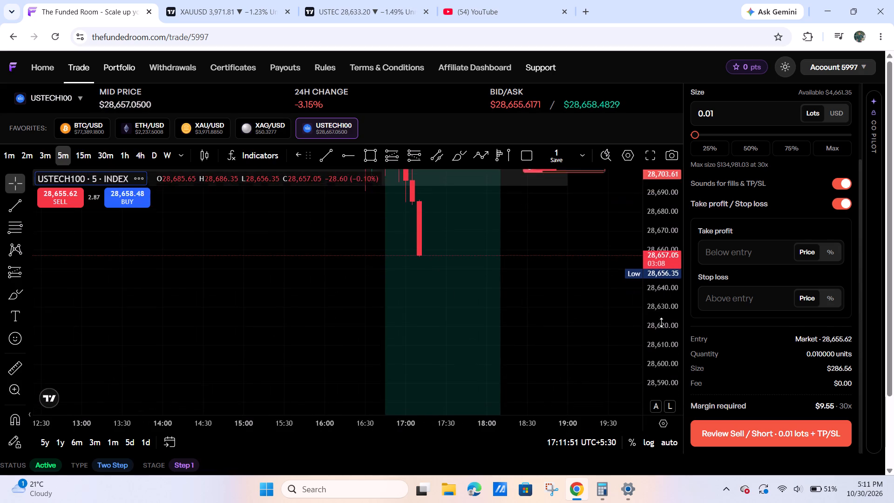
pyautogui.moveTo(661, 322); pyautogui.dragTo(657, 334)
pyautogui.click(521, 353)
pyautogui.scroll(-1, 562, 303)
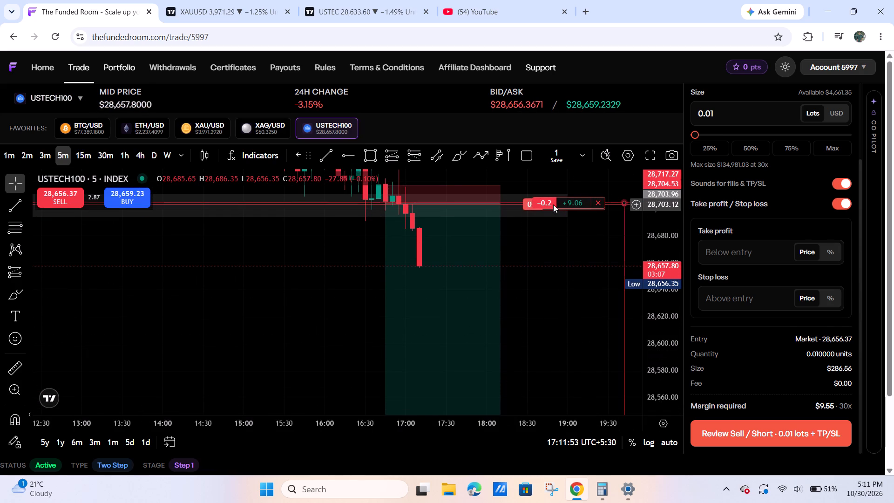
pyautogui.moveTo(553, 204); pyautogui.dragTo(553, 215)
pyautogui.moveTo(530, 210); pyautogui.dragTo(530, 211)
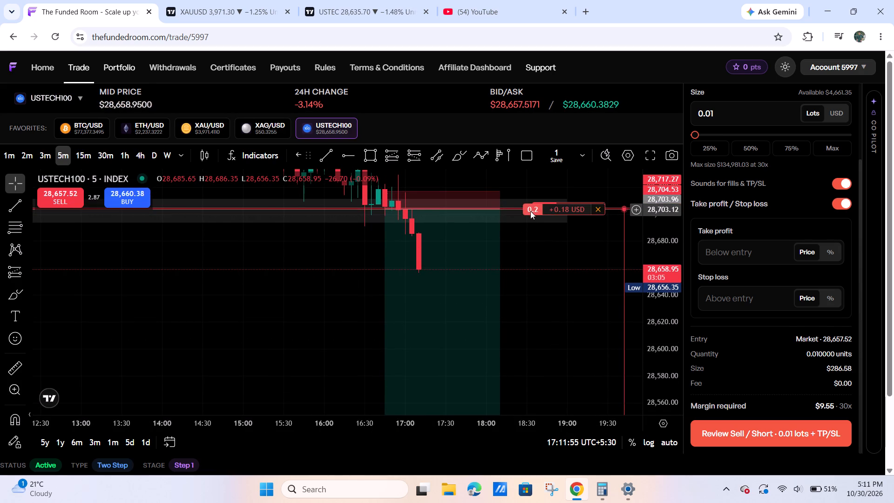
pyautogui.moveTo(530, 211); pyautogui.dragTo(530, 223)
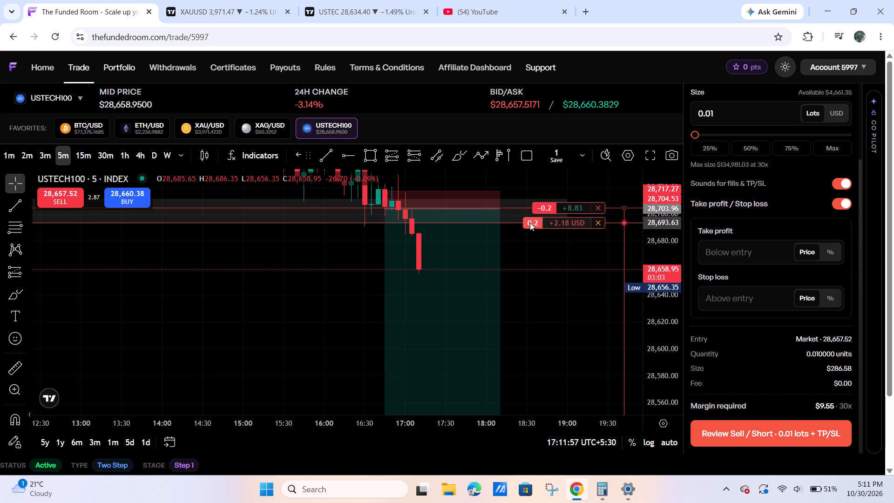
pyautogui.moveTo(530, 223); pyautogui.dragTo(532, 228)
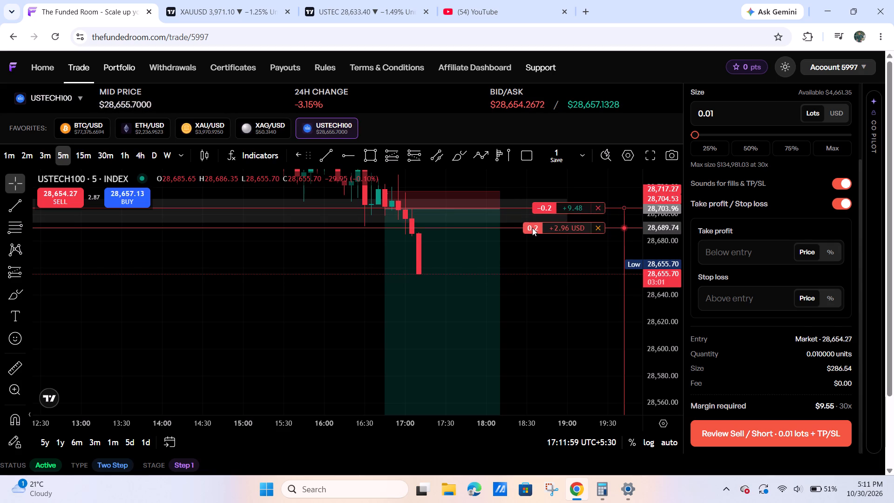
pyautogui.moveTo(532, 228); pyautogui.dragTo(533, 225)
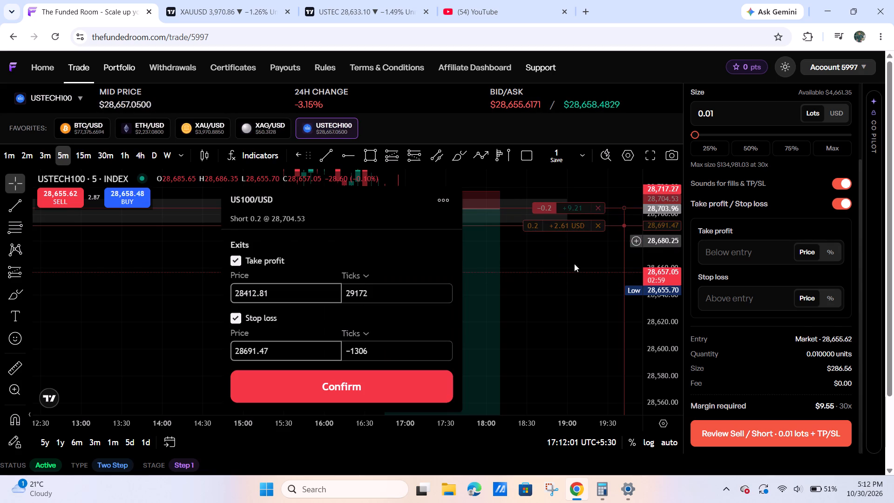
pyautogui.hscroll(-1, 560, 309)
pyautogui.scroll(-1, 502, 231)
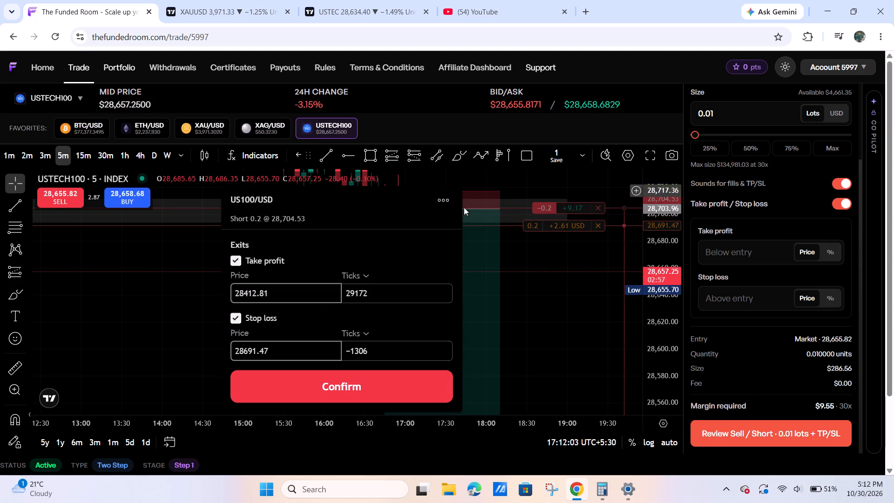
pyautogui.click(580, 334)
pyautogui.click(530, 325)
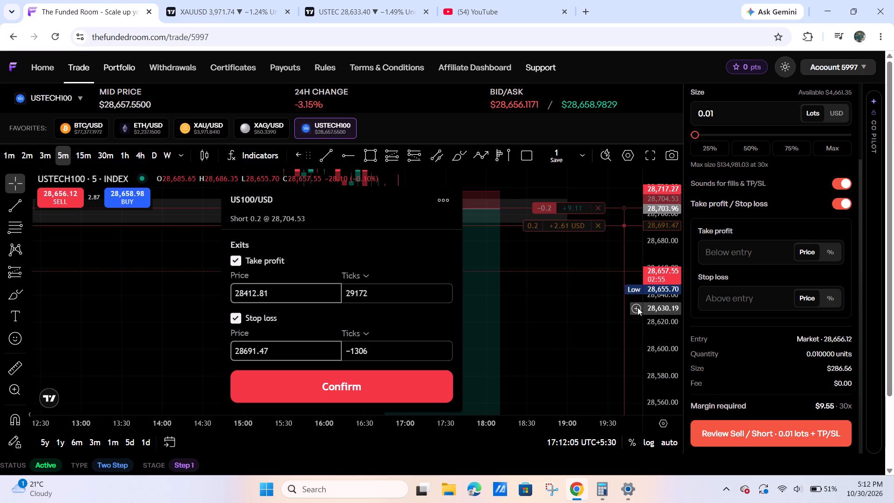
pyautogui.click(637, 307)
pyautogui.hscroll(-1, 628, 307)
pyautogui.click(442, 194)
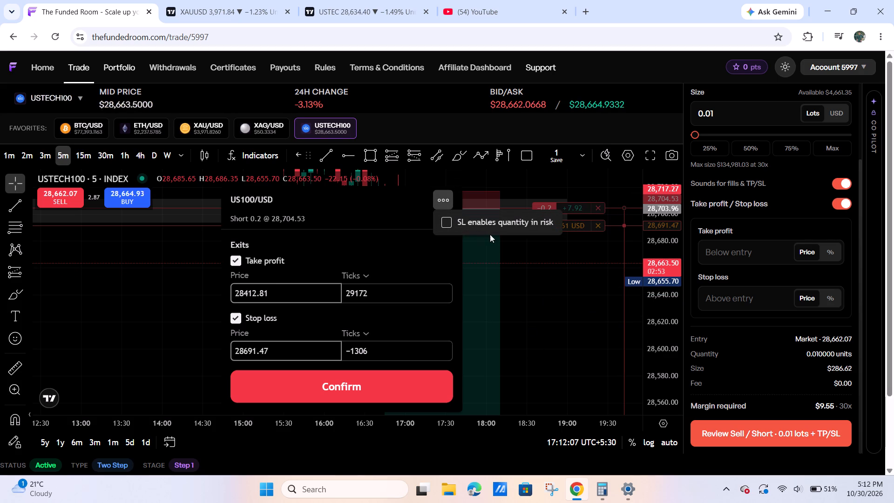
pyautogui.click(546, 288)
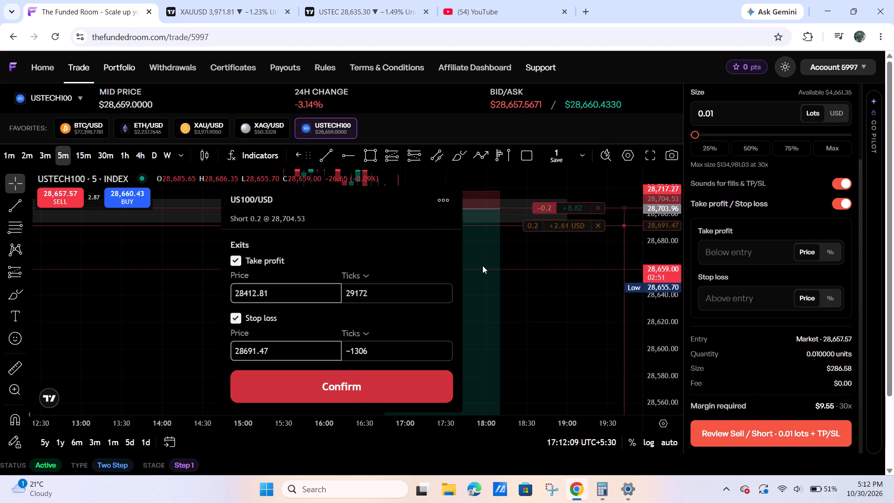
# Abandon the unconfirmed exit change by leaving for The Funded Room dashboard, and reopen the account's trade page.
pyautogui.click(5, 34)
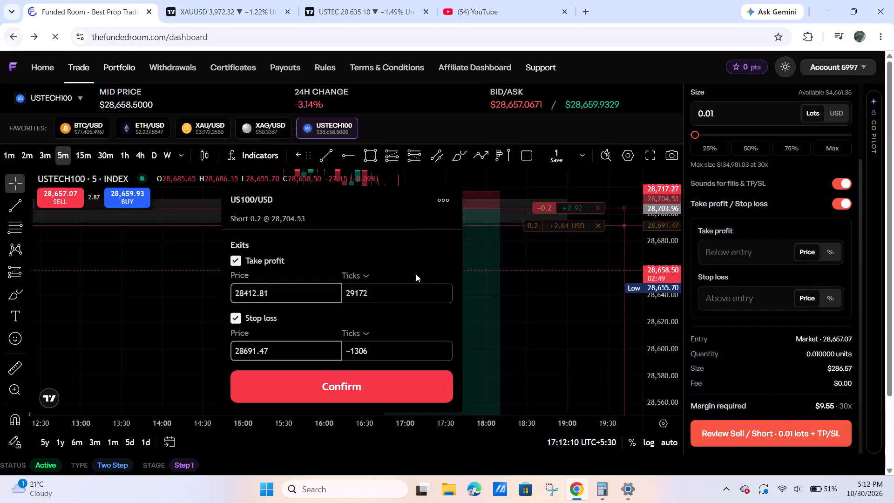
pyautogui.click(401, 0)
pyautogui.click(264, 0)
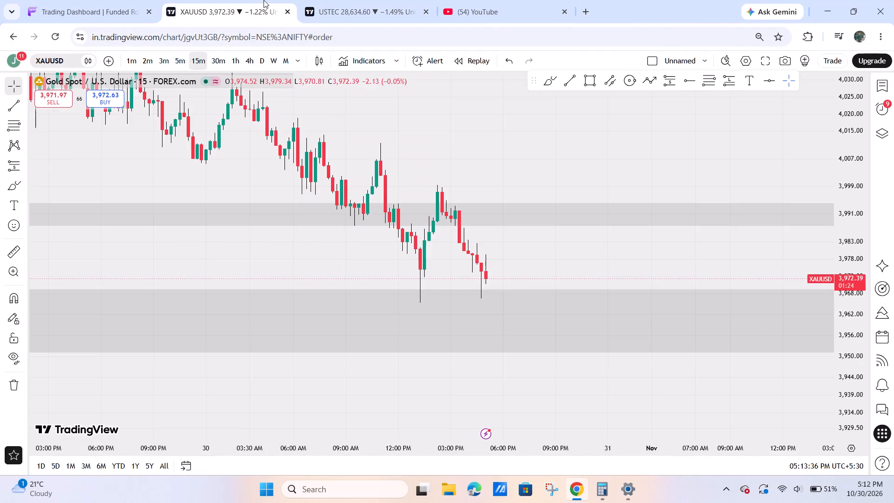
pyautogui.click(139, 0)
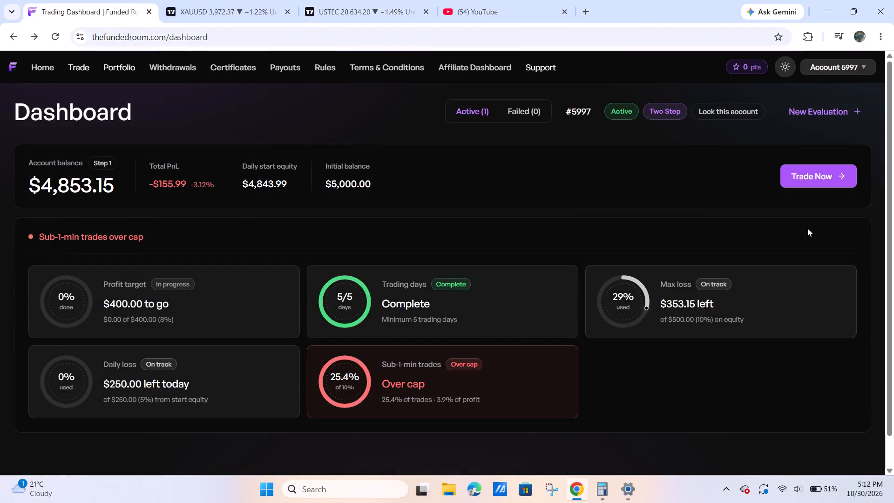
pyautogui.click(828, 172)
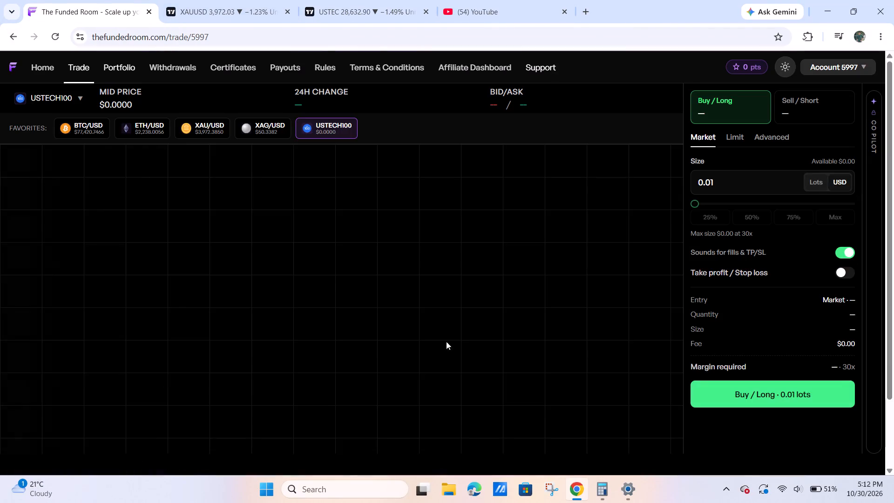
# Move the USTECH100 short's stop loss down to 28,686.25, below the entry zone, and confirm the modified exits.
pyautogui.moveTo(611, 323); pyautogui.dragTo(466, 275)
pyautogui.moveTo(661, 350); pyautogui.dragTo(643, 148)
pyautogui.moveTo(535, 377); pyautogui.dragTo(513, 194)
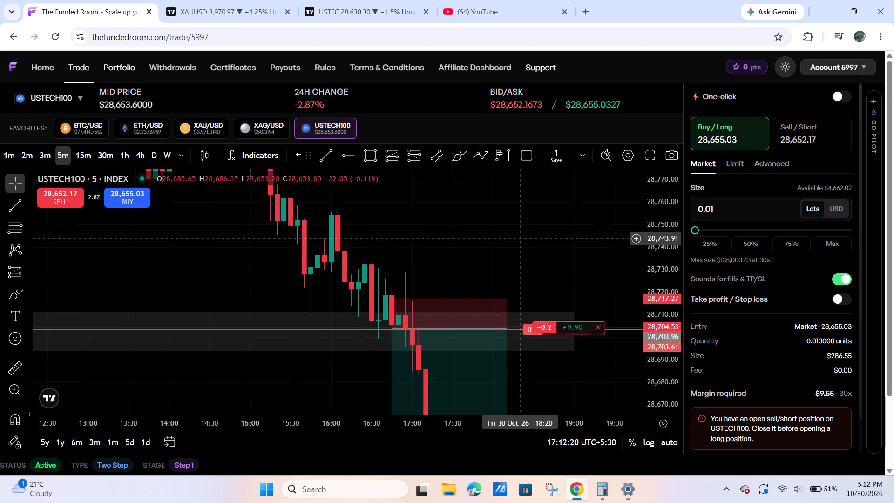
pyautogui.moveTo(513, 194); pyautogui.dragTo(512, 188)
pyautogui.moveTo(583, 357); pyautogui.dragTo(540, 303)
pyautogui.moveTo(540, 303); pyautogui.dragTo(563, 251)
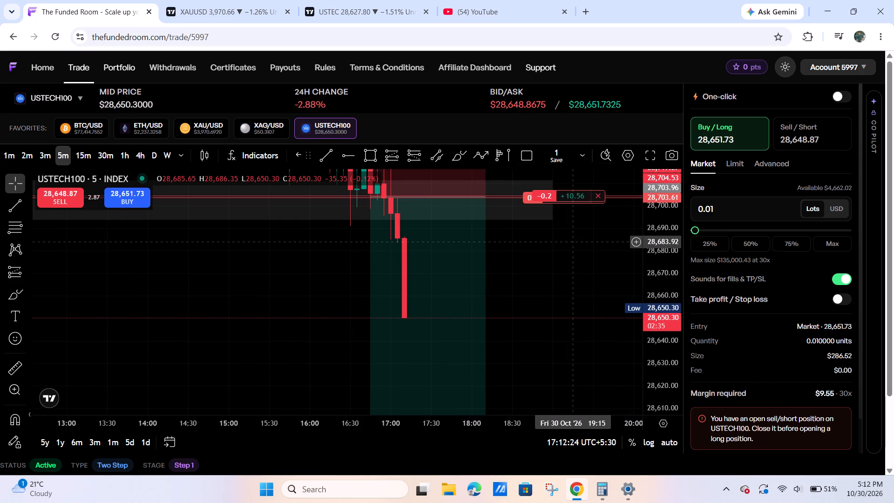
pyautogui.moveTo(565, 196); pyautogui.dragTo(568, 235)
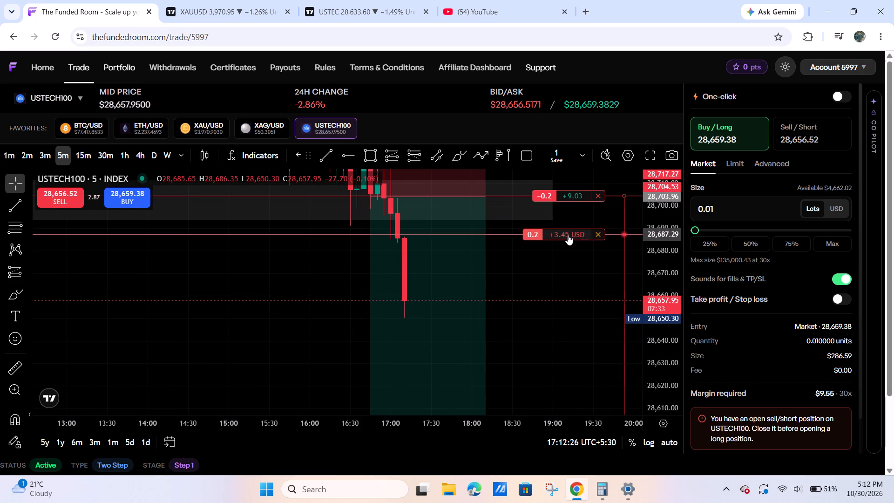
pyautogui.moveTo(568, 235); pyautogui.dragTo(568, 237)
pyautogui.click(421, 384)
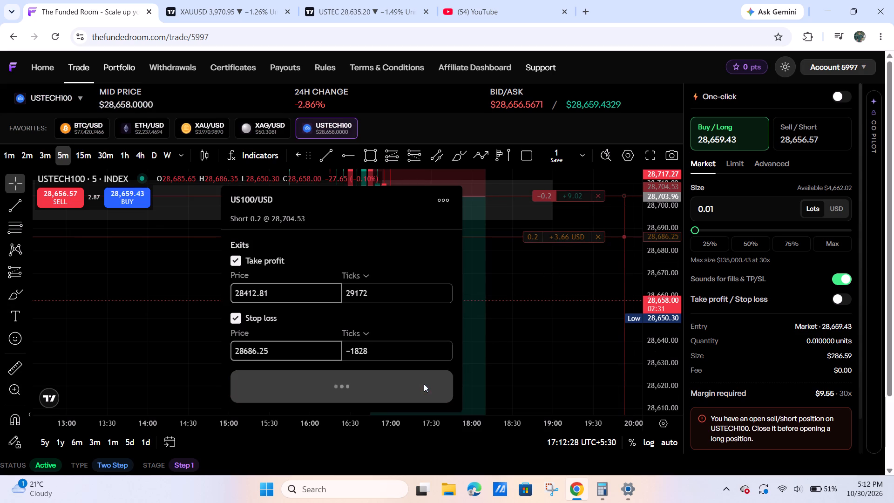
# Loosen the USTECH100 short's stop loss to 28,703.08, just below the entry price, and confirm the modified exits.
pyautogui.moveTo(538, 349); pyautogui.dragTo(573, 306)
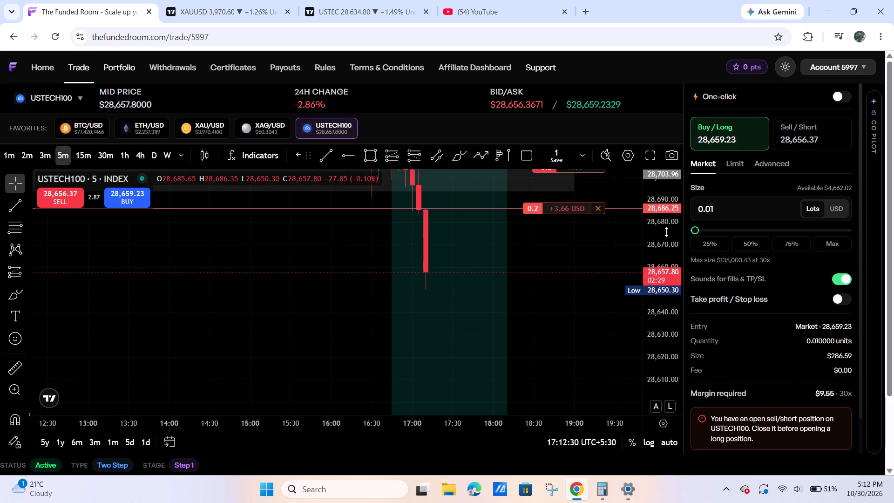
pyautogui.moveTo(668, 231); pyautogui.dragTo(623, 334)
pyautogui.moveTo(621, 334); pyautogui.dragTo(572, 293)
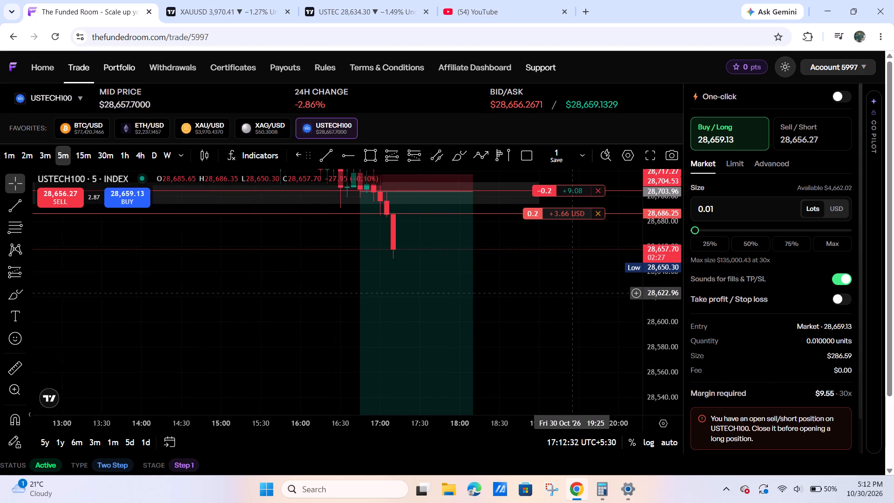
pyautogui.moveTo(572, 293); pyautogui.dragTo(546, 336)
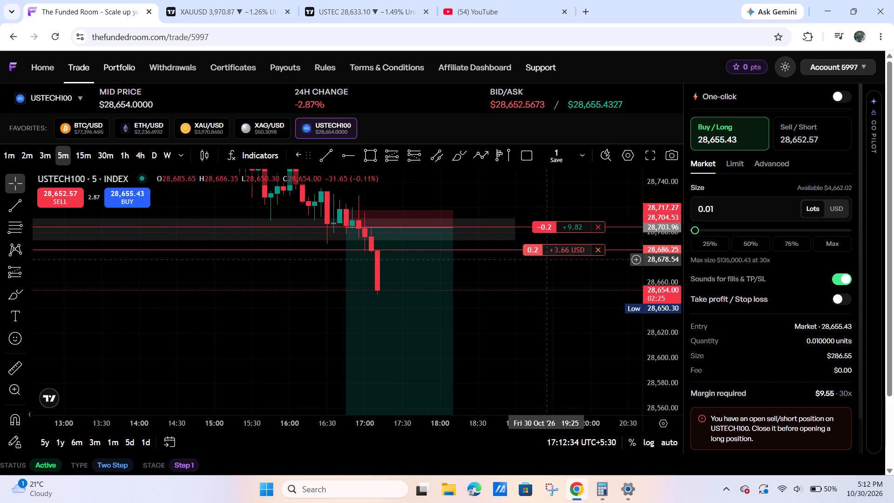
pyautogui.moveTo(535, 323); pyautogui.dragTo(548, 282)
pyautogui.moveTo(547, 290); pyautogui.dragTo(539, 347)
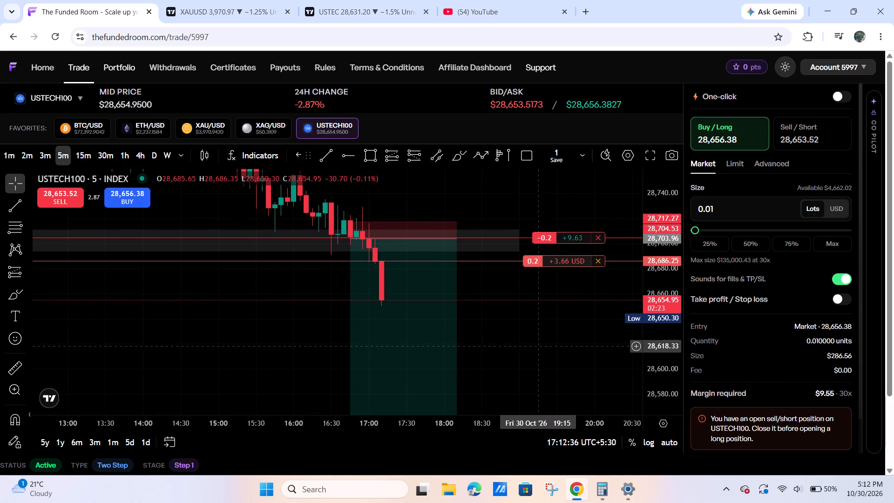
pyautogui.moveTo(539, 347); pyautogui.dragTo(539, 346)
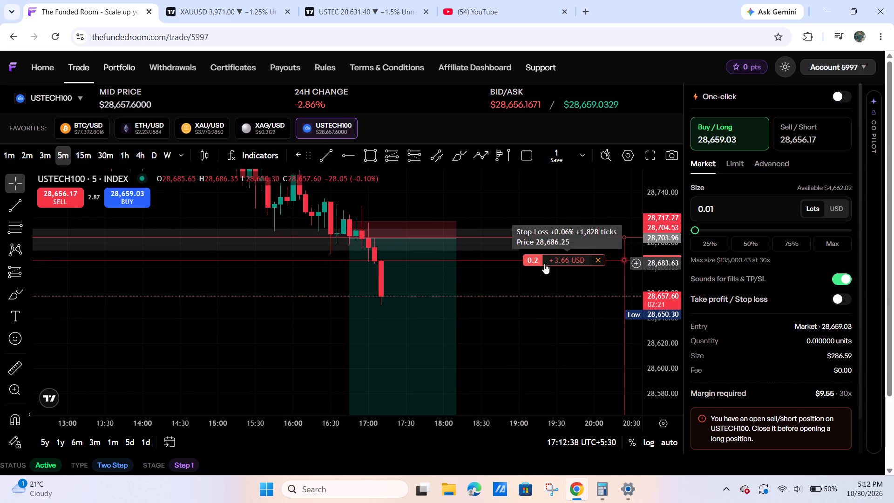
pyautogui.moveTo(530, 307); pyautogui.dragTo(516, 297)
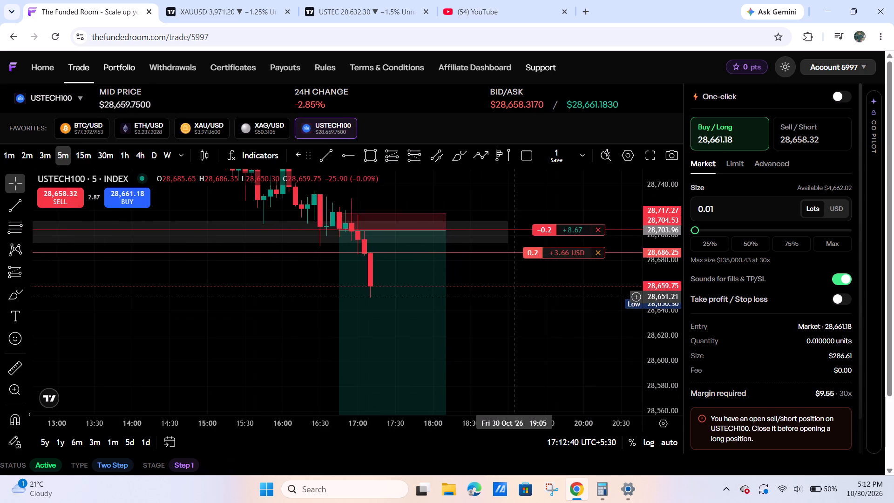
pyautogui.moveTo(530, 253); pyautogui.dragTo(535, 231)
pyautogui.click(430, 389)
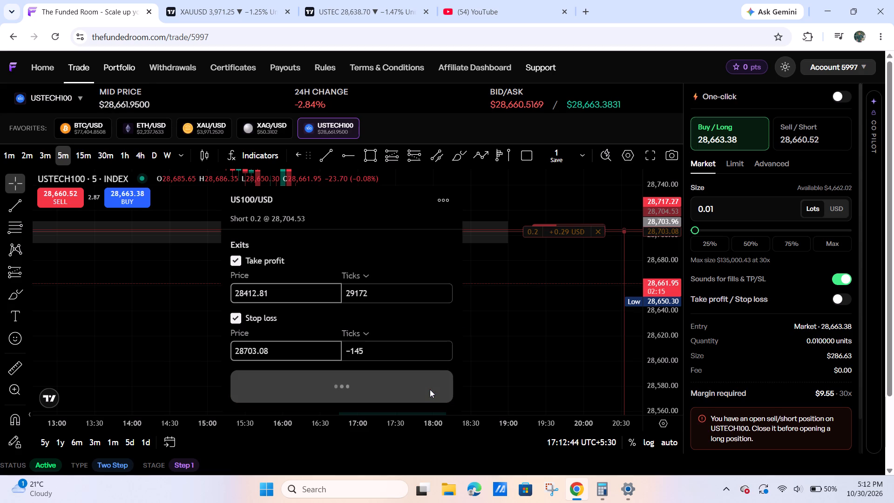
# Expand the USTECH100 chart to full screen and examine the 5-minute candles below the short's entry zone.
pyautogui.moveTo(515, 369); pyautogui.dragTo(557, 363)
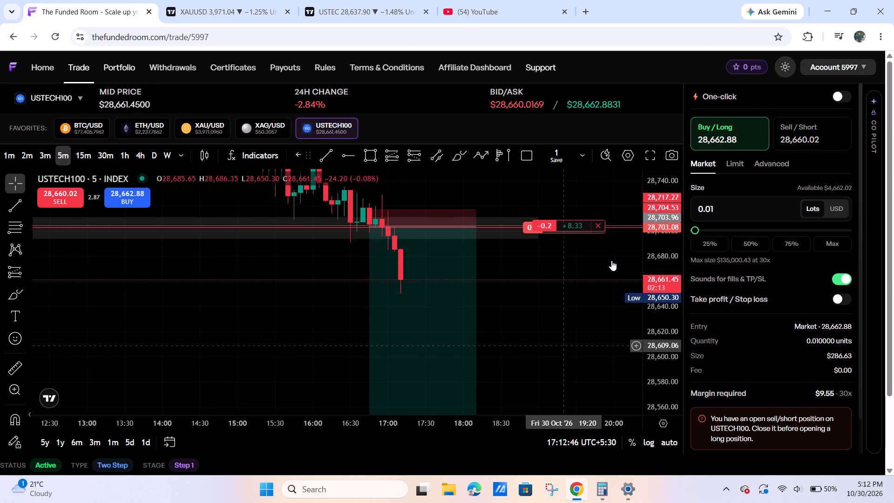
pyautogui.click(655, 152)
pyautogui.moveTo(804, 327); pyautogui.dragTo(686, 334)
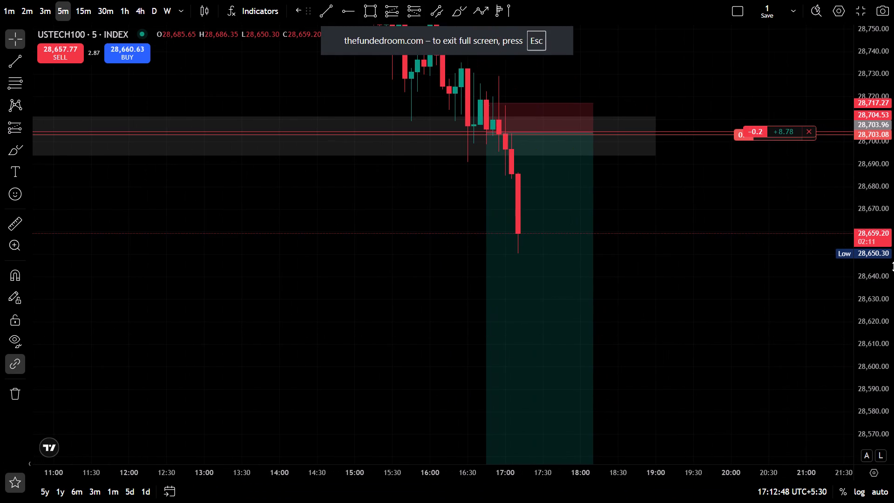
pyautogui.moveTo(893, 240); pyautogui.dragTo(854, 305)
pyautogui.moveTo(785, 325); pyautogui.dragTo(642, 298)
pyautogui.moveTo(642, 298); pyautogui.dragTo(664, 254, button='right')
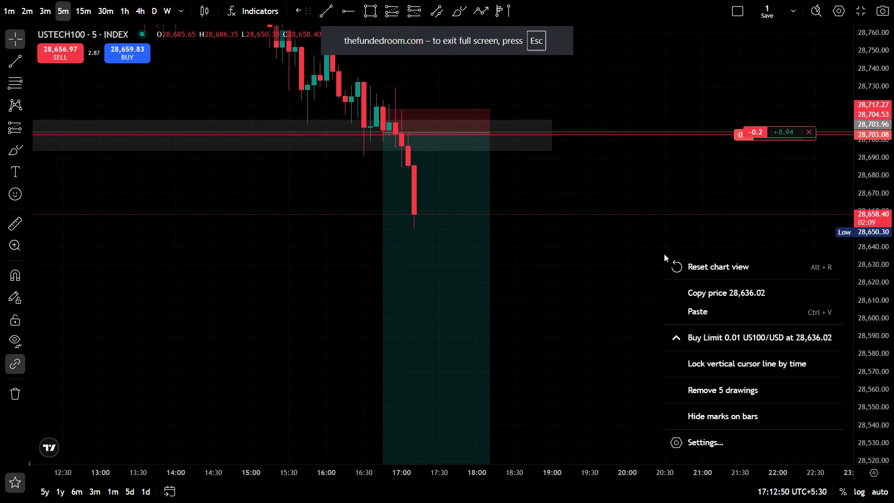
pyautogui.moveTo(893, 155); pyautogui.dragTo(861, 245)
pyautogui.moveTo(662, 271); pyautogui.dragTo(654, 267)
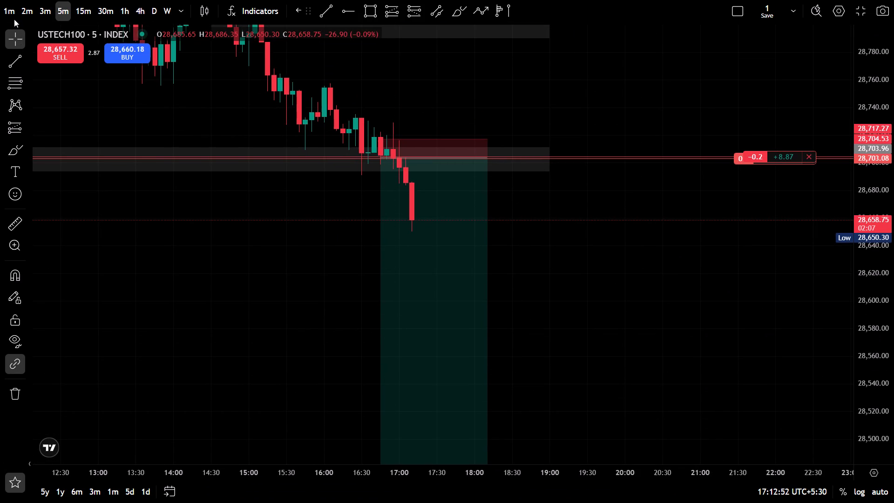
# Set the USTECH100 chart to the 1-minute timeframe and examine the decline below the short's entry zone.
pyautogui.click(13, 18)
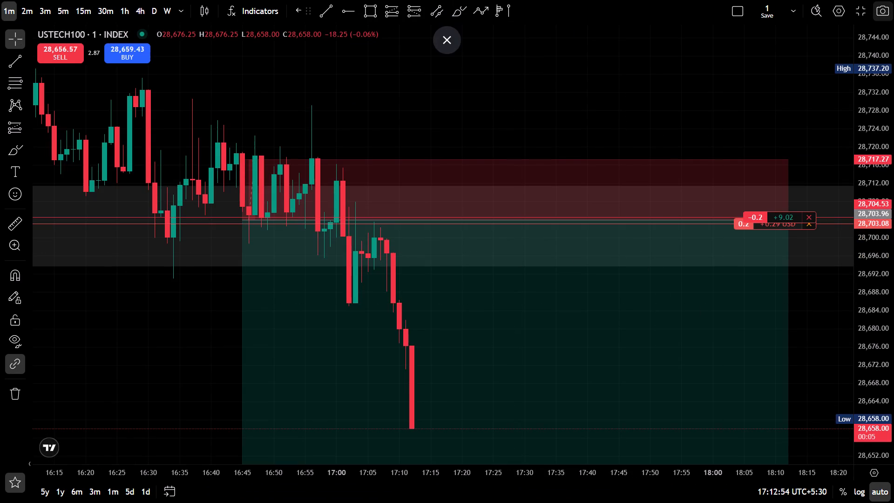
pyautogui.moveTo(893, 141); pyautogui.dragTo(869, 251)
pyautogui.moveTo(815, 365); pyautogui.dragTo(799, 324)
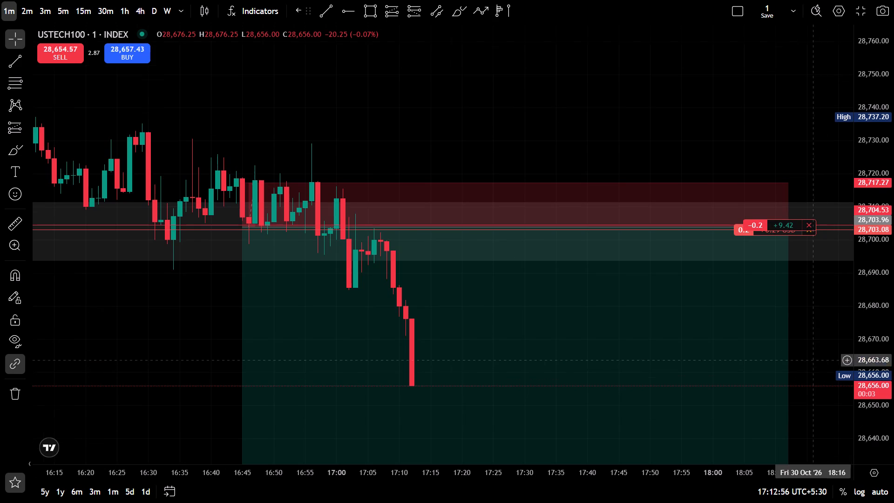
pyautogui.moveTo(799, 324); pyautogui.dragTo(768, 243)
pyautogui.hscroll(-1, 768, 243)
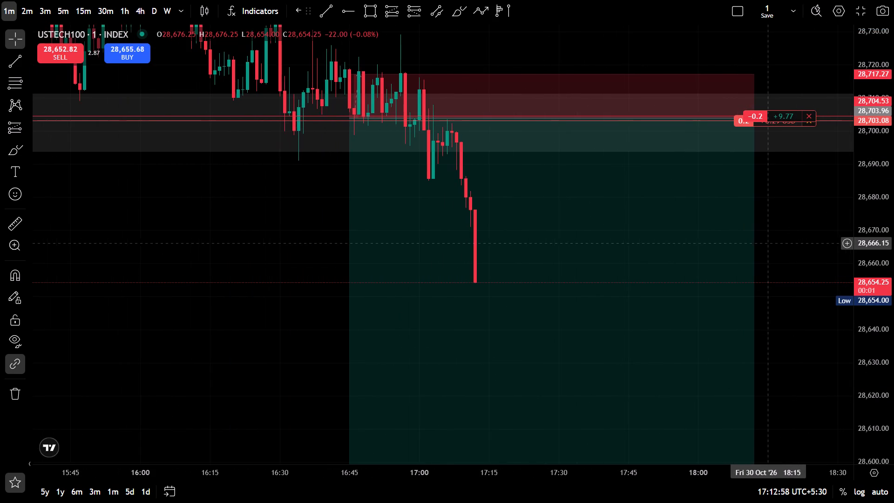
pyautogui.moveTo(893, 145); pyautogui.dragTo(858, 280)
pyautogui.moveTo(801, 290); pyautogui.dragTo(789, 216)
pyautogui.moveTo(893, 189); pyautogui.dragTo(883, 244)
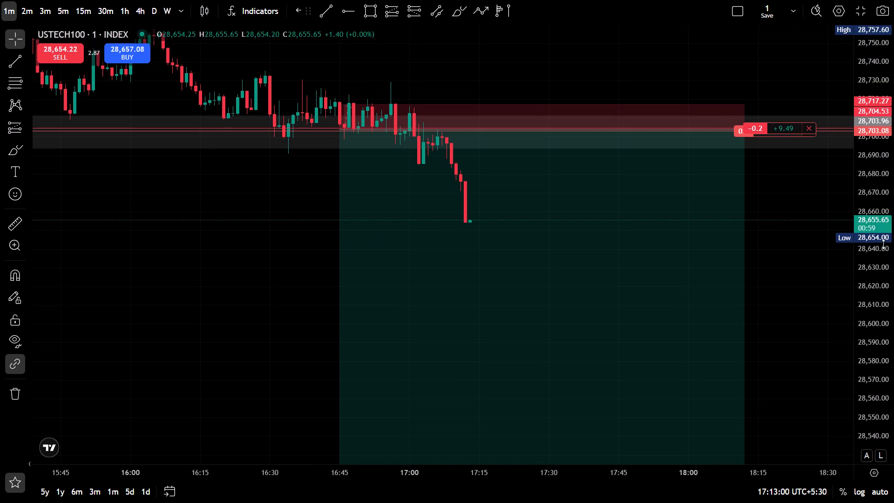
pyautogui.moveTo(815, 273); pyautogui.dragTo(776, 238)
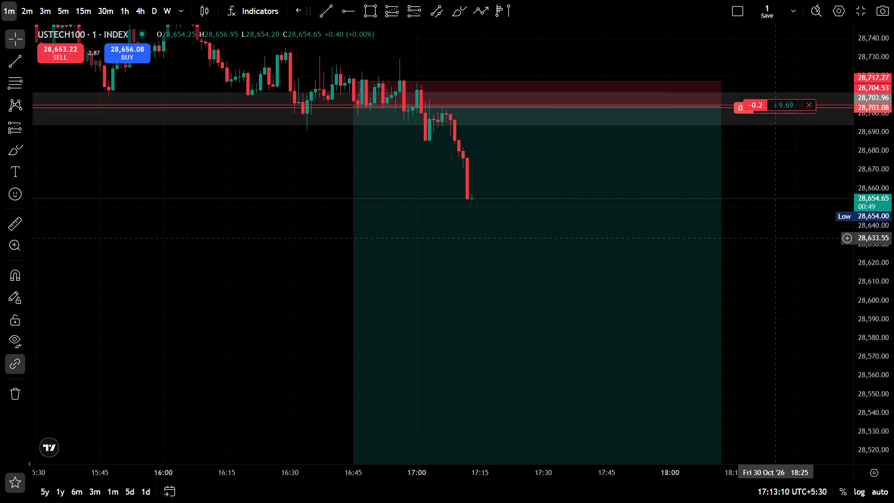
pyautogui.moveTo(891, 208); pyautogui.dragTo(854, 299)
pyautogui.moveTo(812, 295); pyautogui.dragTo(752, 227)
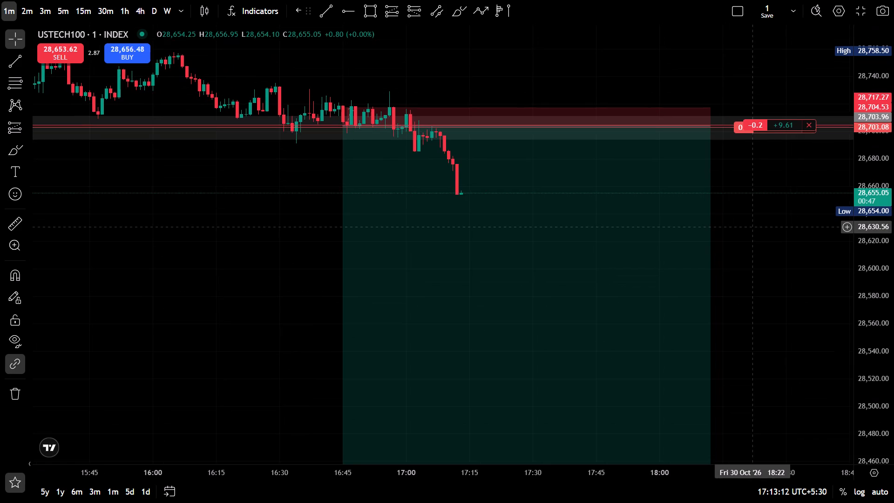
# Measure the USTECH100 move from the short's entry line down to the latest 1-minute candle's price.
pyautogui.moveTo(752, 227); pyautogui.dragTo(752, 227)
pyautogui.moveTo(893, 293); pyautogui.dragTo(855, 135)
pyautogui.moveTo(771, 139); pyautogui.dragTo(719, 192)
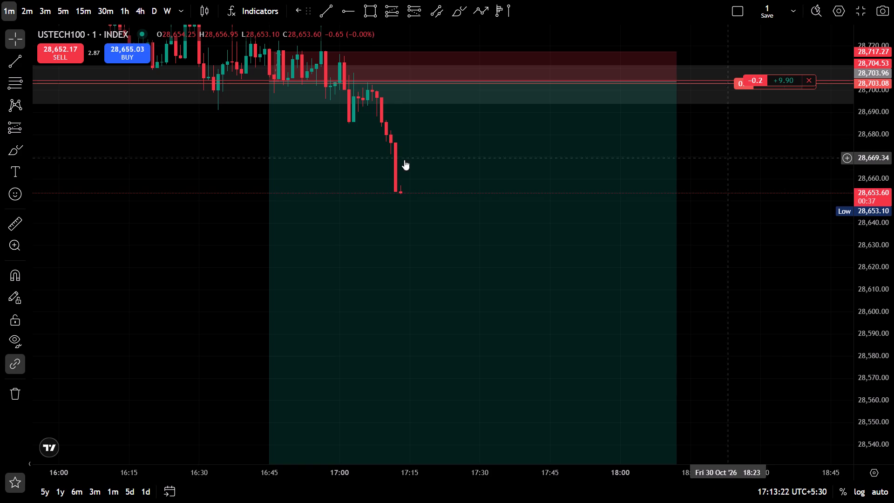
pyautogui.click(9, 228)
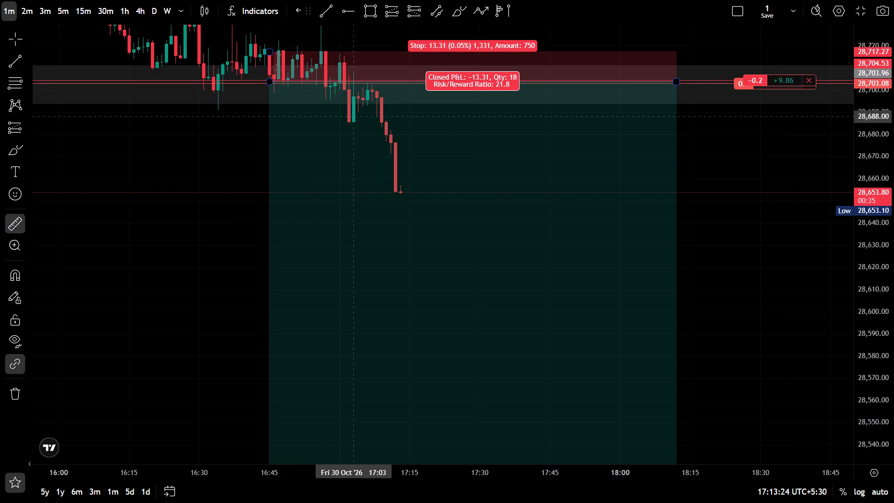
pyautogui.click(366, 79)
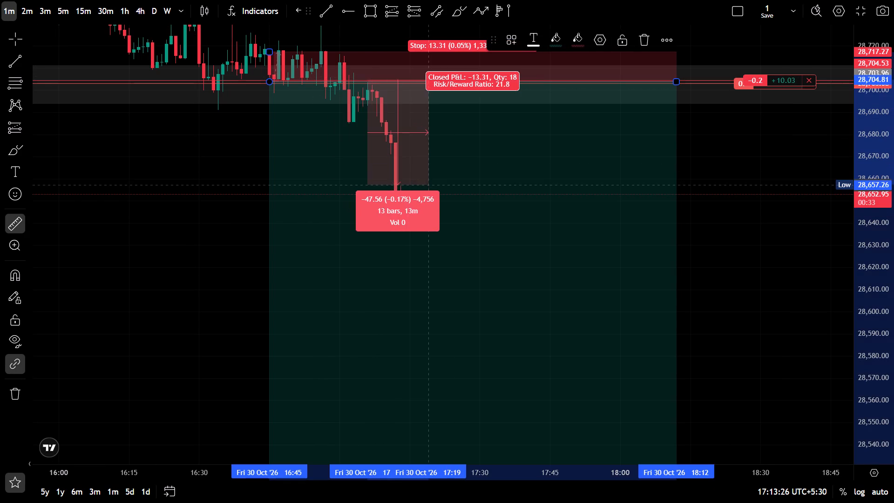
pyautogui.click(453, 194)
pyautogui.click(716, 236)
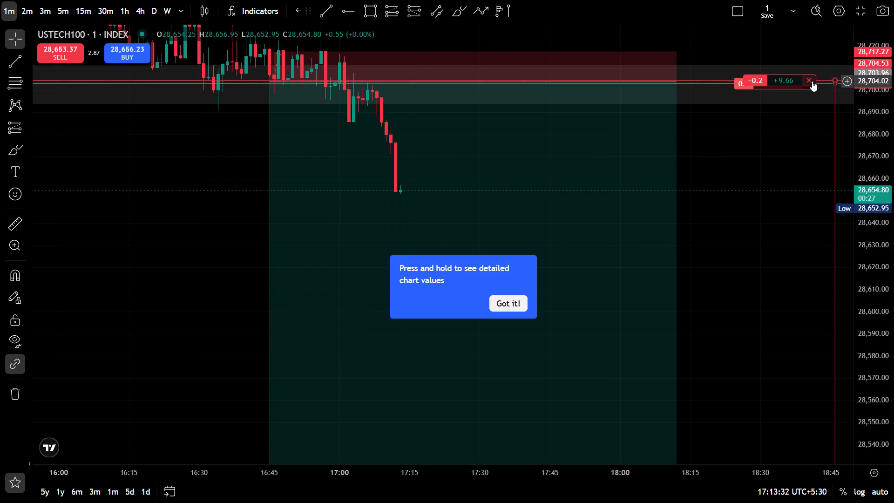
# Move the USTECH100 short's stop loss down to 28,682.51, deeper in profit, and confirm the modified exits.
pyautogui.moveTo(893, 187); pyautogui.dragTo(892, 208)
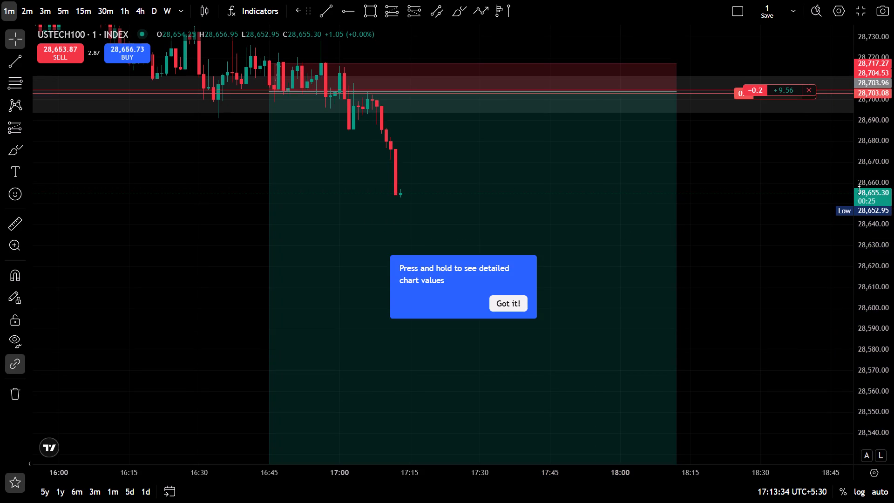
pyautogui.moveTo(739, 92); pyautogui.dragTo(734, 109)
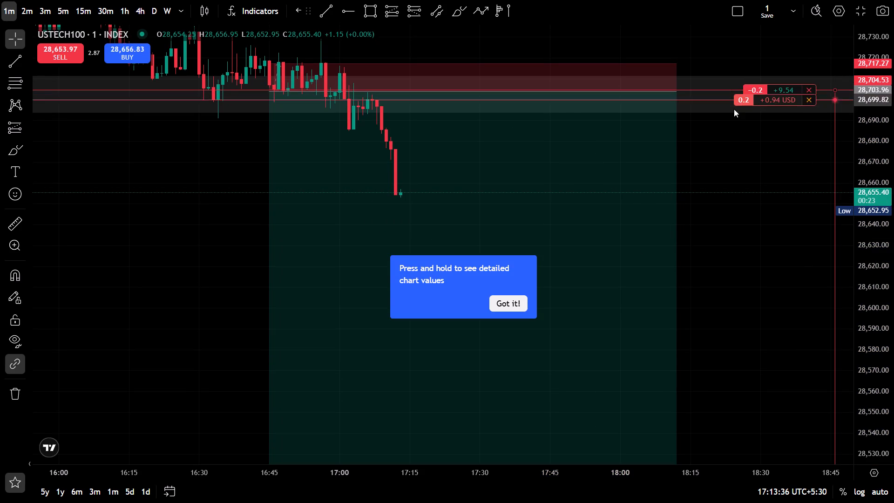
pyautogui.moveTo(734, 109); pyautogui.dragTo(733, 148)
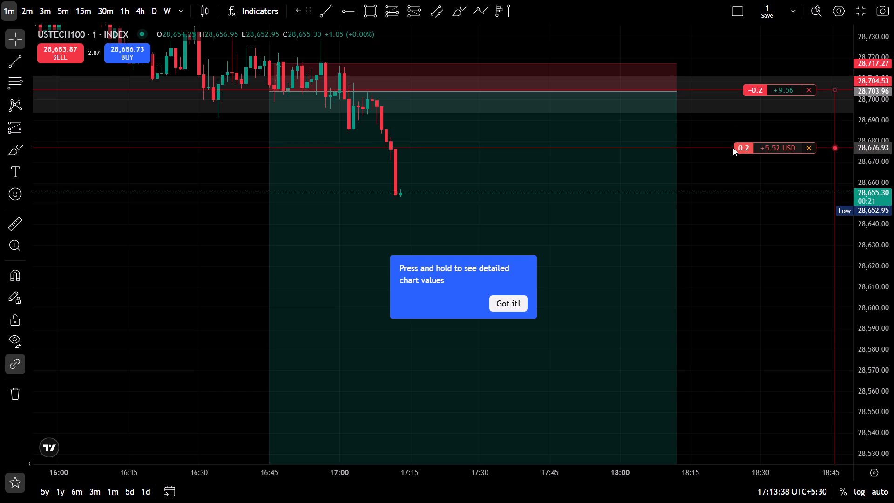
pyautogui.moveTo(733, 148); pyautogui.dragTo(737, 135)
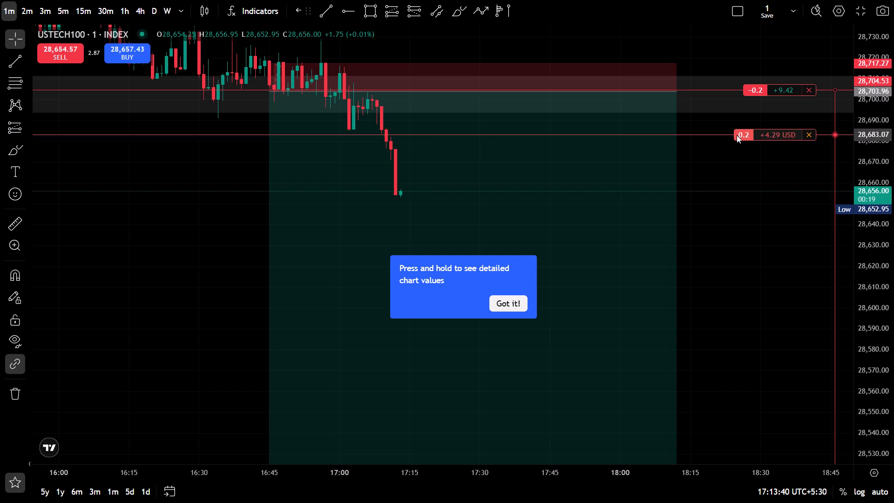
pyautogui.moveTo(737, 135); pyautogui.dragTo(737, 136)
pyautogui.click(522, 324)
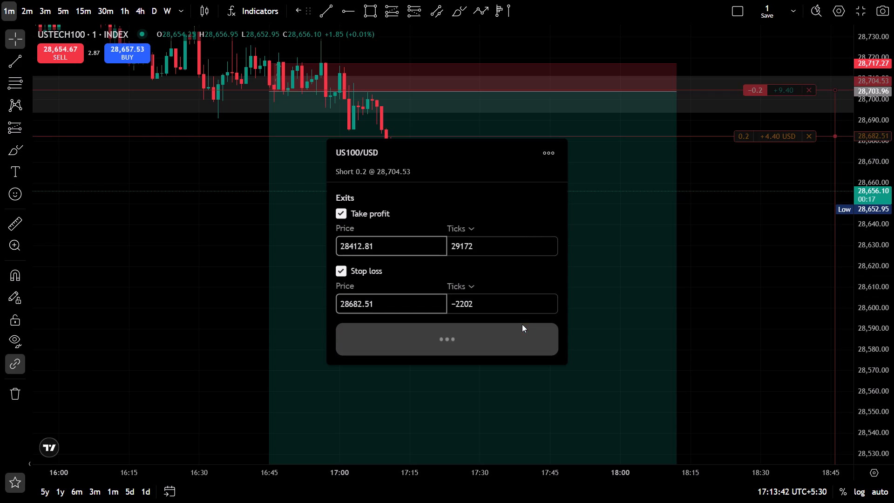
# Dismiss the chart values tip and examine the 1-minute USTECH100 decline between the stop loss and the take profit.
pyautogui.moveTo(893, 192); pyautogui.dragTo(876, 240)
pyautogui.moveTo(745, 313); pyautogui.dragTo(729, 265)
pyautogui.click(512, 303)
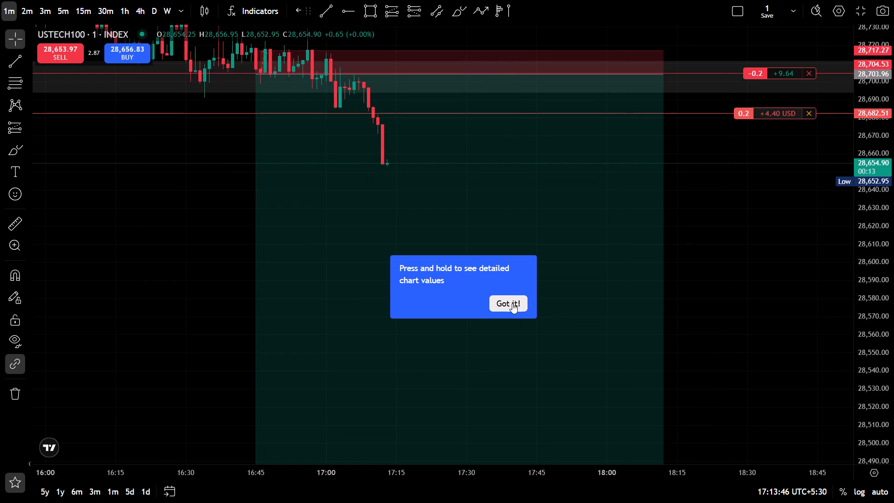
pyautogui.moveTo(710, 302); pyautogui.dragTo(775, 294)
pyautogui.moveTo(893, 127); pyautogui.dragTo(873, 210)
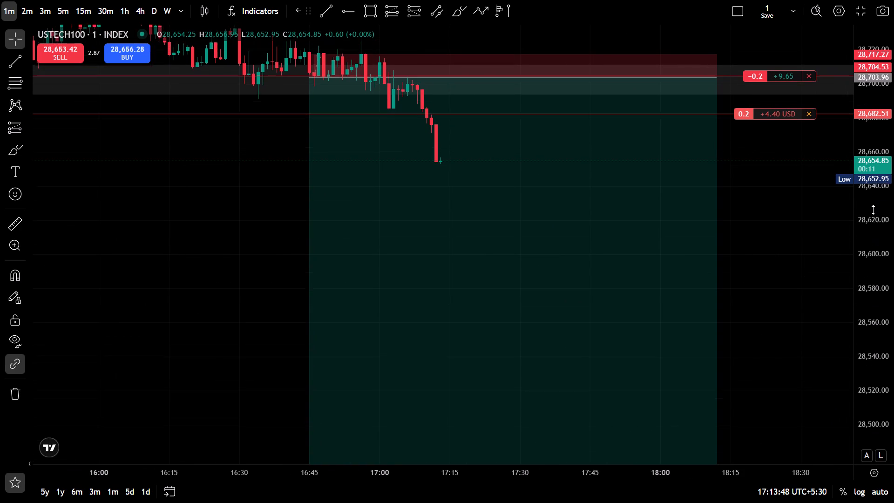
pyautogui.moveTo(873, 210); pyautogui.dragTo(871, 215)
pyautogui.moveTo(834, 224); pyautogui.dragTo(769, 226)
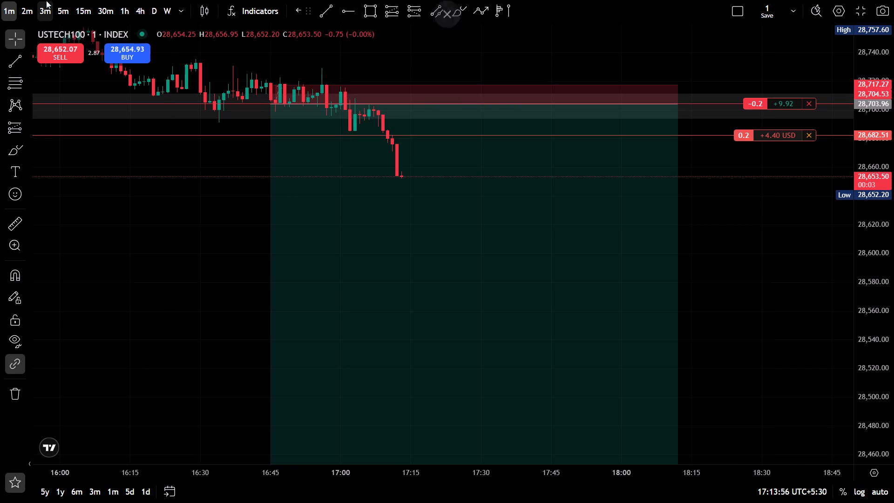
pyautogui.moveTo(738, 330); pyautogui.dragTo(813, 294)
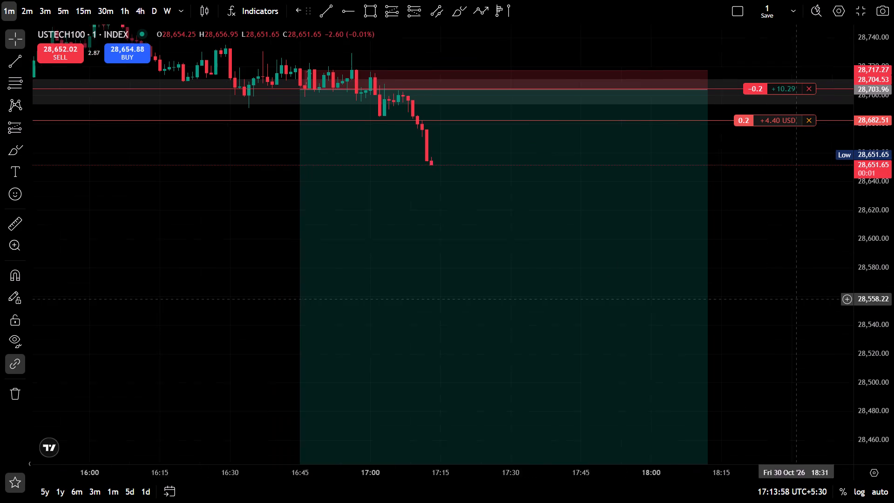
pyautogui.moveTo(813, 294); pyautogui.dragTo(815, 294)
pyautogui.moveTo(893, 197); pyautogui.dragTo(859, 292)
pyautogui.moveTo(810, 292); pyautogui.dragTo(753, 282)
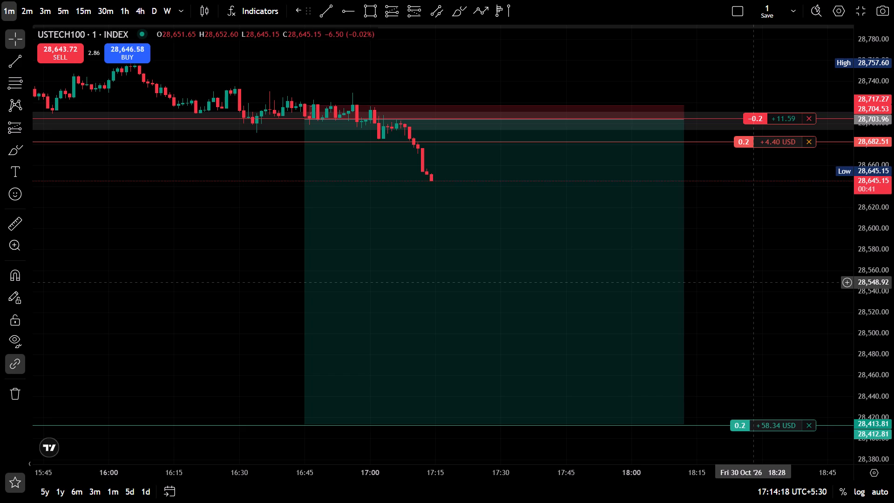
pyautogui.moveTo(885, 276); pyautogui.dragTo(871, 203)
pyautogui.moveTo(760, 239); pyautogui.dragTo(710, 251)
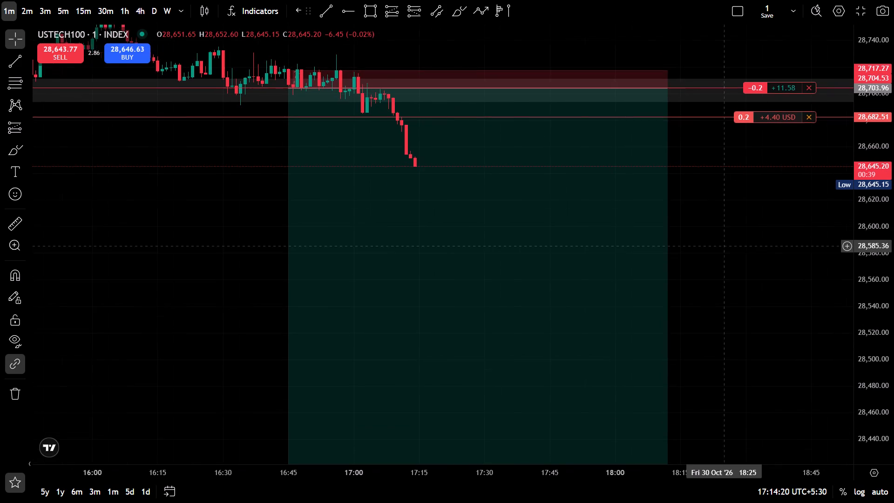
pyautogui.moveTo(710, 251); pyautogui.dragTo(695, 256)
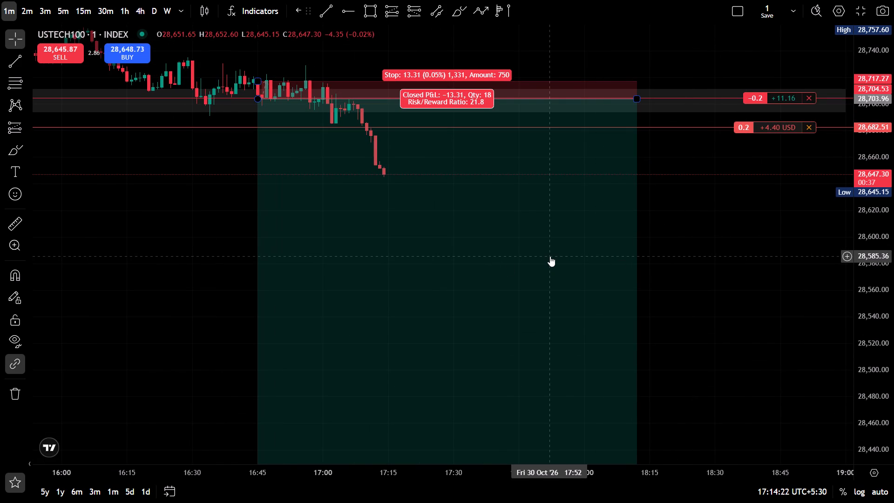
# Measure the USTECH100 drop from the short position drawing's entry corner at 16:45 down to the latest low.
pyautogui.click(6, 227)
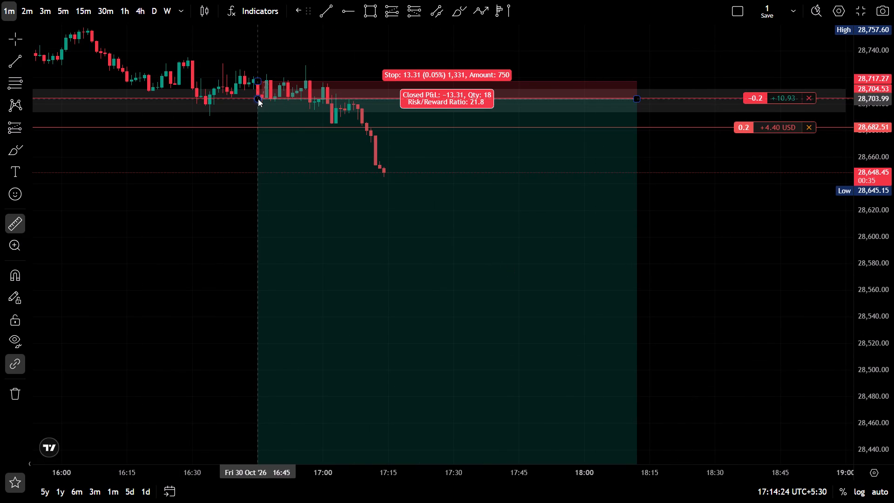
pyautogui.click(259, 98)
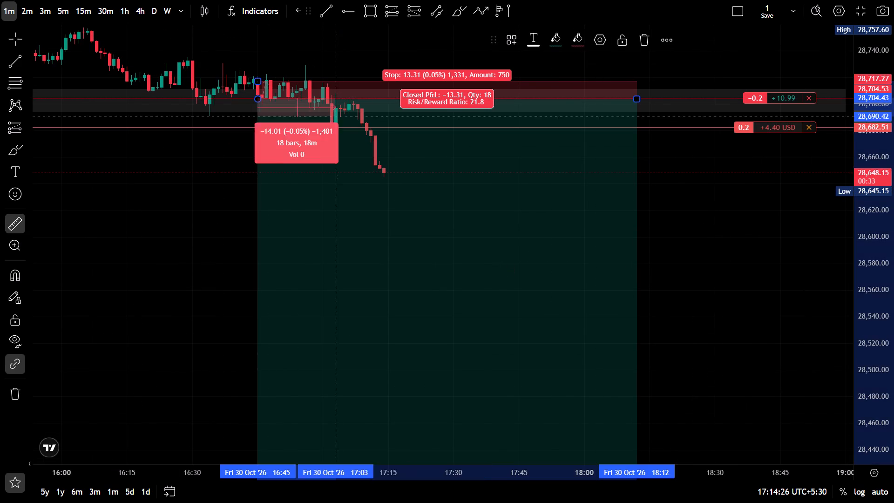
pyautogui.click(482, 179)
pyautogui.click(718, 272)
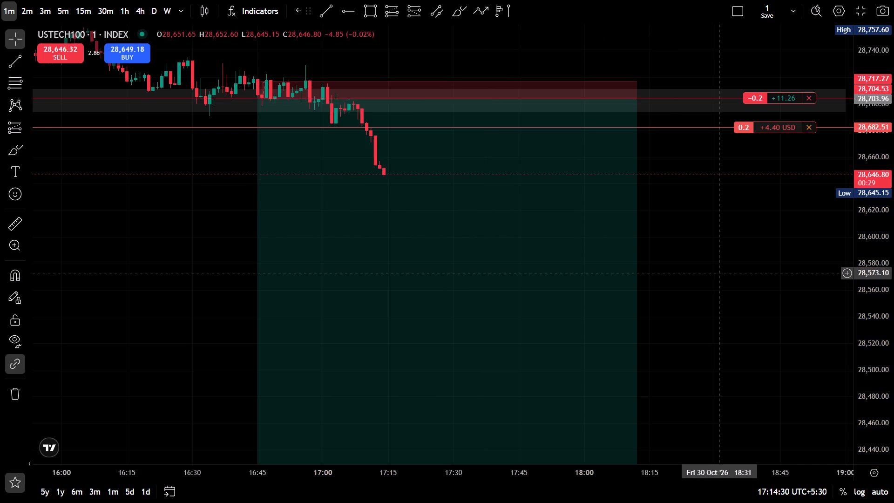
# Leave the full-screen chart and review the USTECH100 1-minute candles around the short in the trading page.
pyautogui.moveTo(893, 229); pyautogui.dragTo(854, 267)
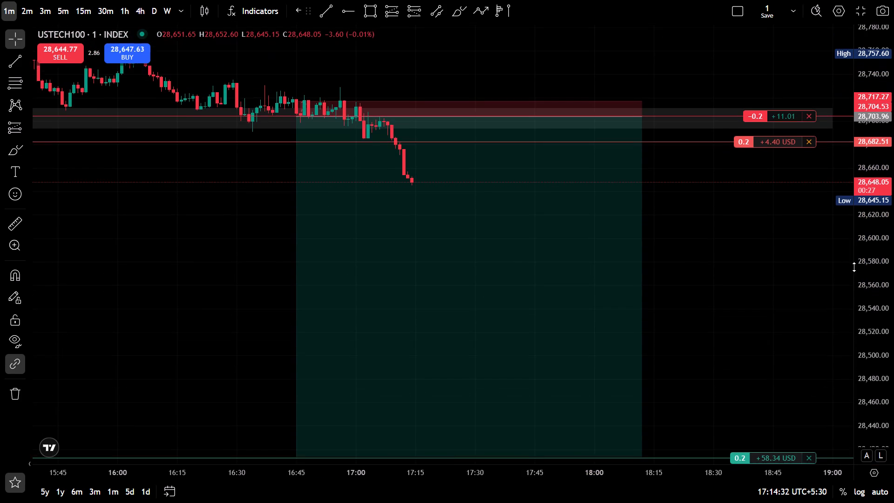
pyautogui.moveTo(802, 263); pyautogui.dragTo(759, 257)
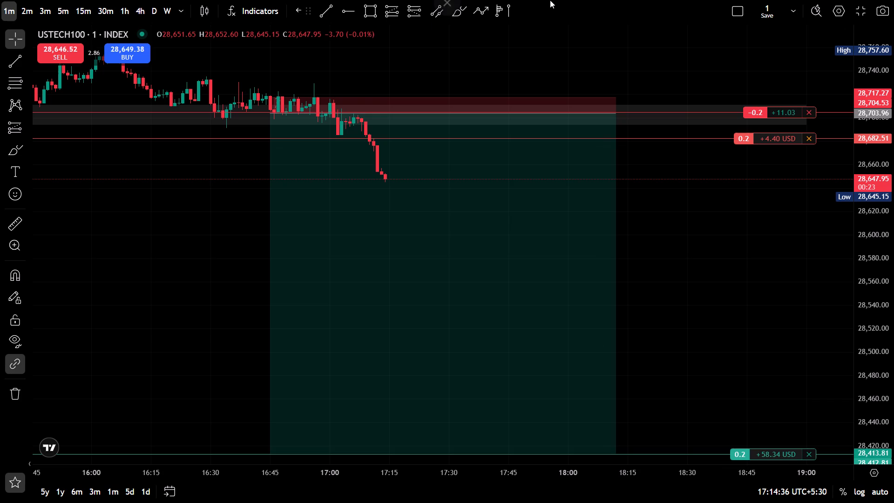
pyautogui.click(446, 36)
pyautogui.moveTo(503, 299); pyautogui.dragTo(614, 311)
pyautogui.moveTo(663, 333); pyautogui.dragTo(663, 281)
pyautogui.click(543, 315)
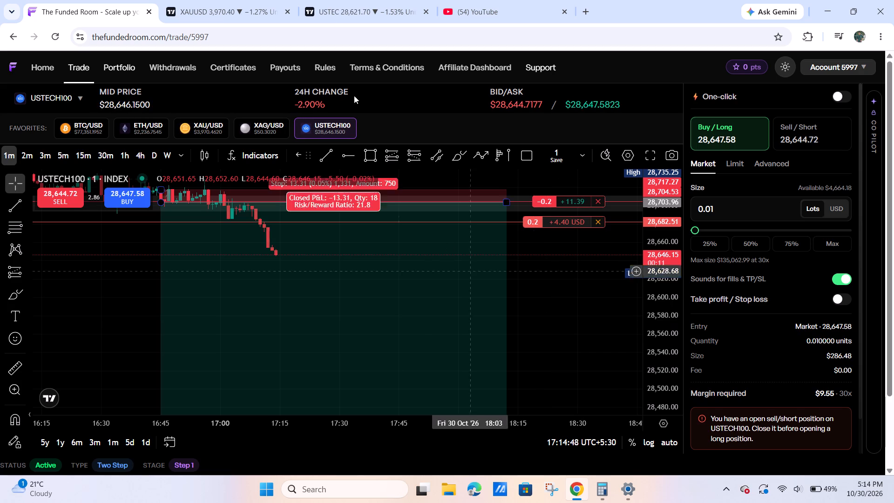
# Switch to YouTube and resume the Main Rang Sharbaton Ka Reprise song in the miniplayer.
pyautogui.click(463, 0)
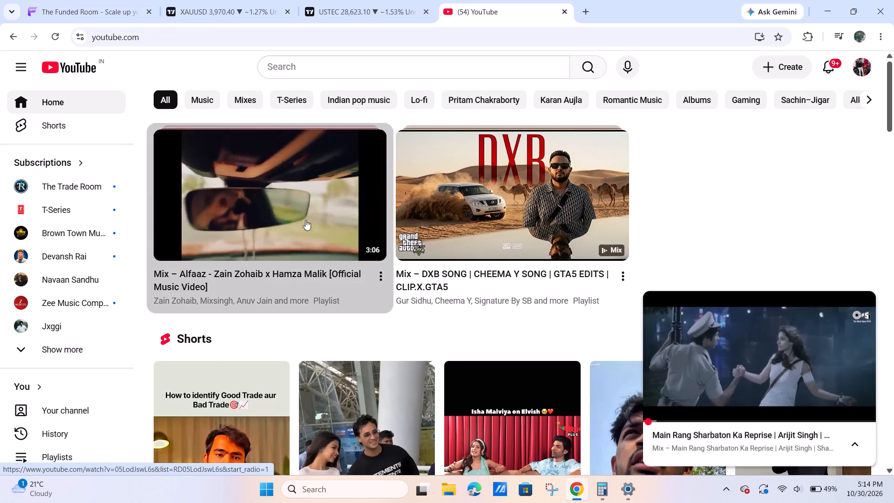
pyautogui.click(749, 367)
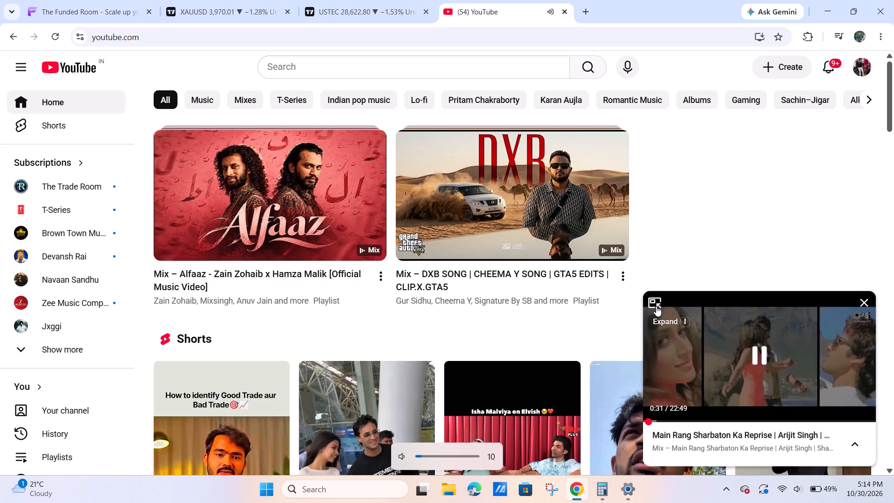
# Check the XAUUSD 15-minute chart in TradingView and return to The Funded Room trading page.
pyautogui.click(209, 0)
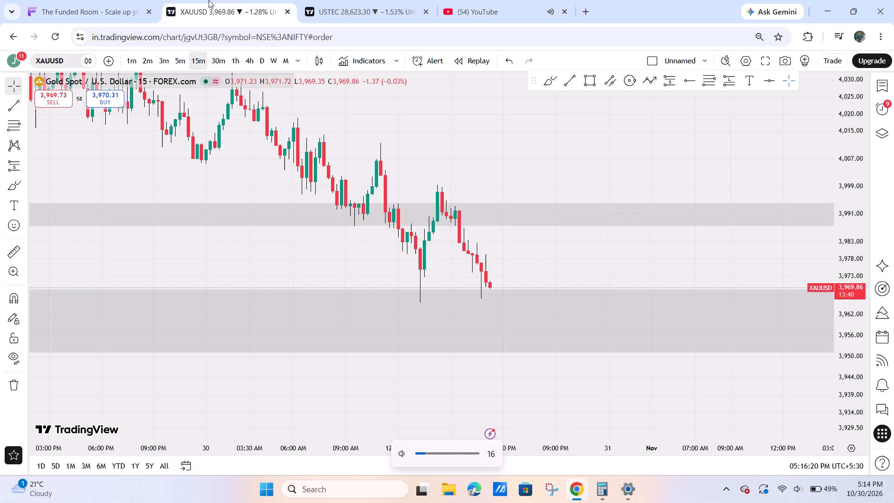
pyautogui.click(38, 0)
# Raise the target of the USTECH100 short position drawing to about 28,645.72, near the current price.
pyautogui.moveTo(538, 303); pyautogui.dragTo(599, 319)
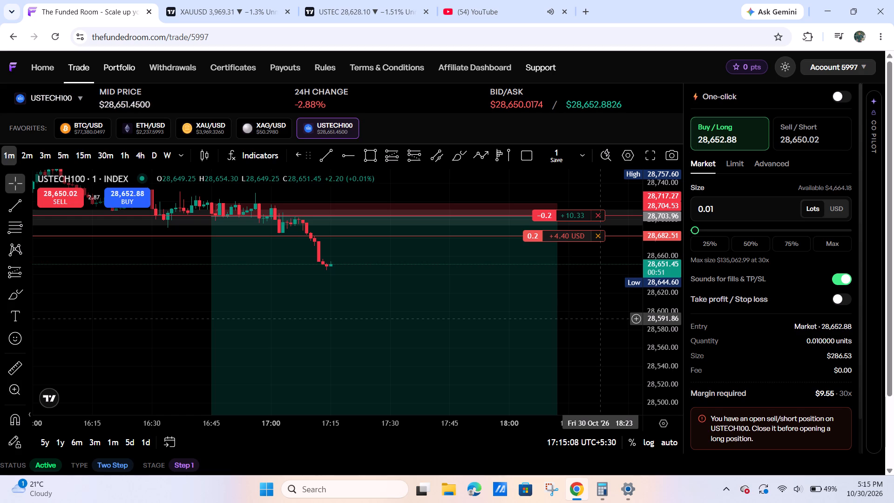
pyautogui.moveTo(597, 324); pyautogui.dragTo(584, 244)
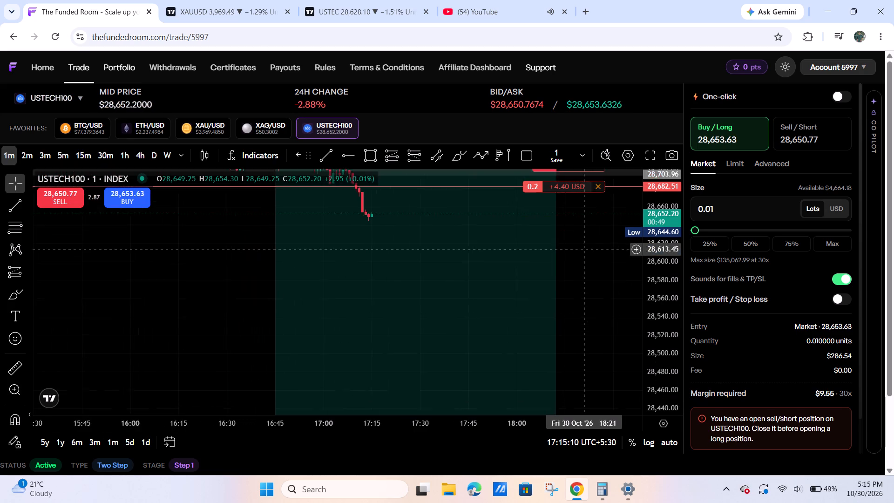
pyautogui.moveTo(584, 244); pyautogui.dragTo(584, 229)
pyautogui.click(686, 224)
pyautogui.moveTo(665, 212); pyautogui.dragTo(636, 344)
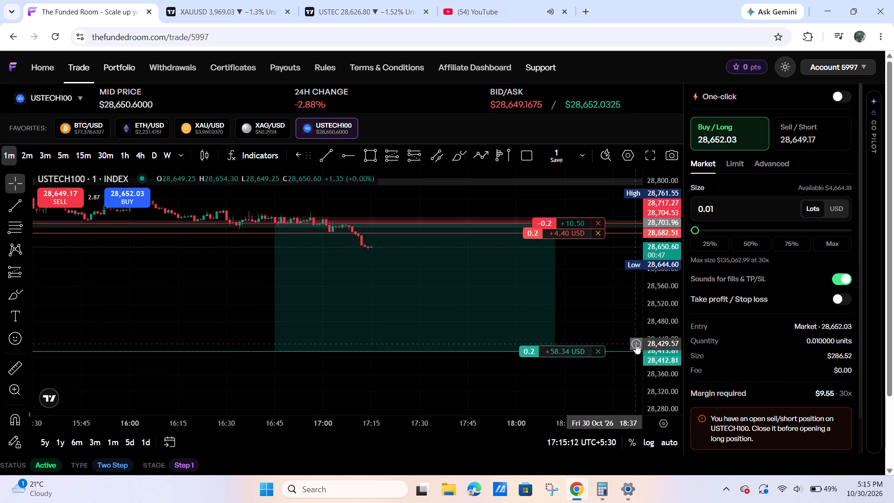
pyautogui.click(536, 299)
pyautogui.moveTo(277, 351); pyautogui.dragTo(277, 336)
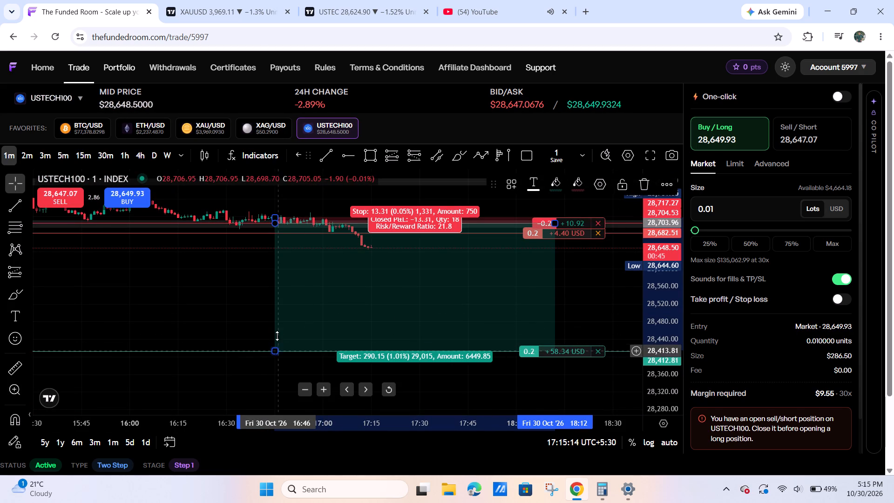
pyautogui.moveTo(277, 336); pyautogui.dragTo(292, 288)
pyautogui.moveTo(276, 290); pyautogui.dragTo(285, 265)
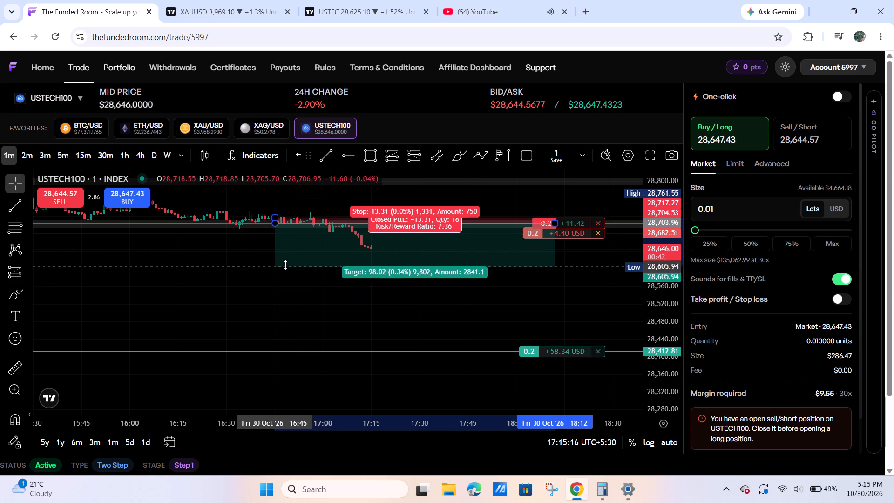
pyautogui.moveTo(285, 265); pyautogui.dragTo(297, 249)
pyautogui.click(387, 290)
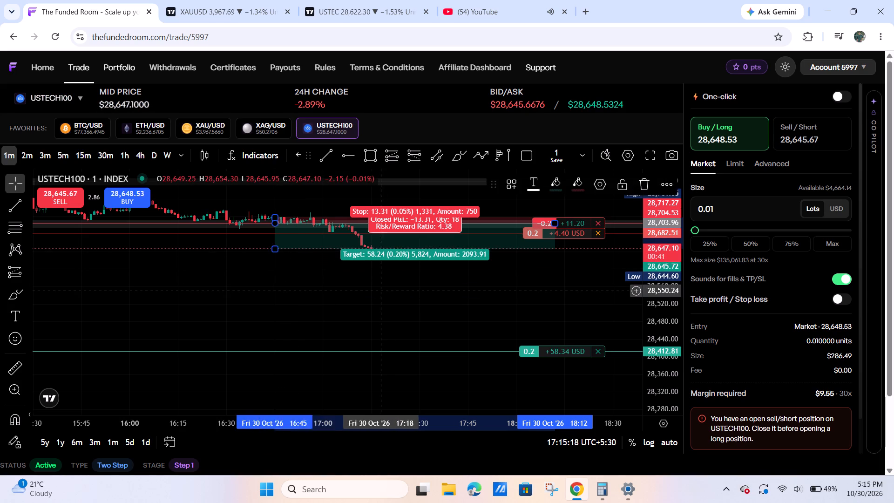
# Lower the target of the USTECH100 short position drawing to about 28,539.07.
pyautogui.moveTo(387, 290); pyautogui.dragTo(441, 311)
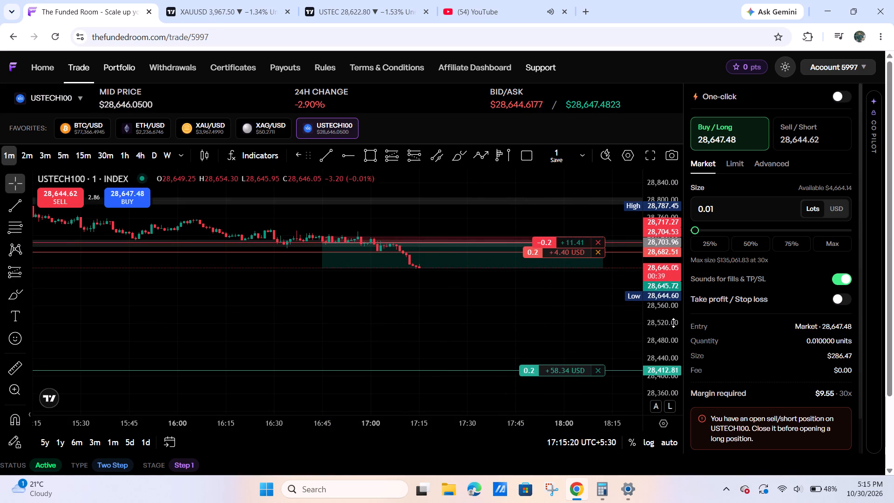
pyautogui.moveTo(662, 337); pyautogui.dragTo(635, 60)
pyautogui.moveTo(535, 315); pyautogui.dragTo(540, 390)
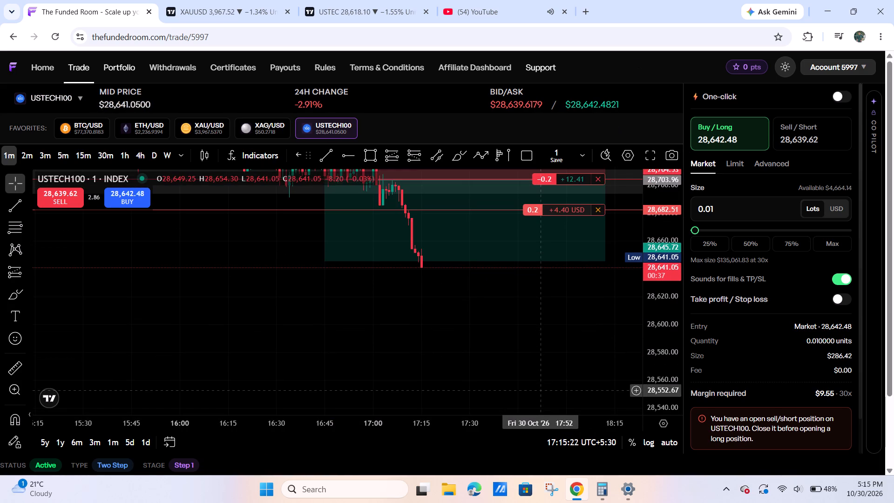
pyautogui.moveTo(651, 236); pyautogui.dragTo(650, 242)
pyautogui.moveTo(474, 315); pyautogui.dragTo(438, 323)
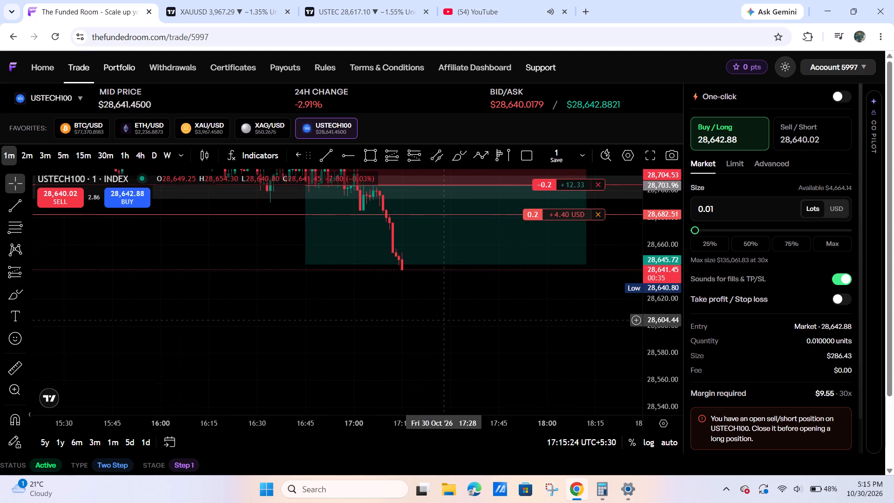
pyautogui.moveTo(296, 268); pyautogui.dragTo(284, 345)
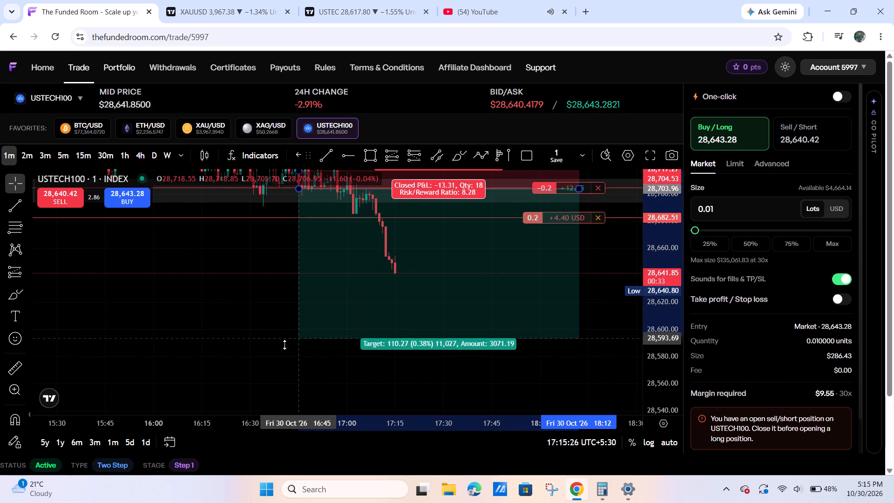
pyautogui.moveTo(284, 345); pyautogui.dragTo(274, 412)
# Trail the open USTECH100 short's stop loss to 28,676.70 and submit the modified exits.
pyautogui.moveTo(225, 298); pyautogui.dragTo(193, 340)
pyautogui.moveTo(557, 252); pyautogui.dragTo(558, 257)
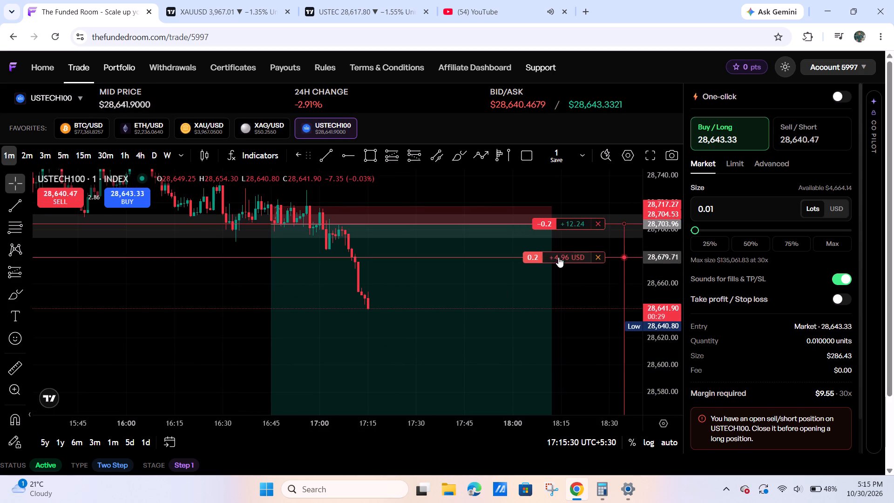
pyautogui.moveTo(558, 257); pyautogui.dragTo(559, 261)
pyautogui.click(402, 395)
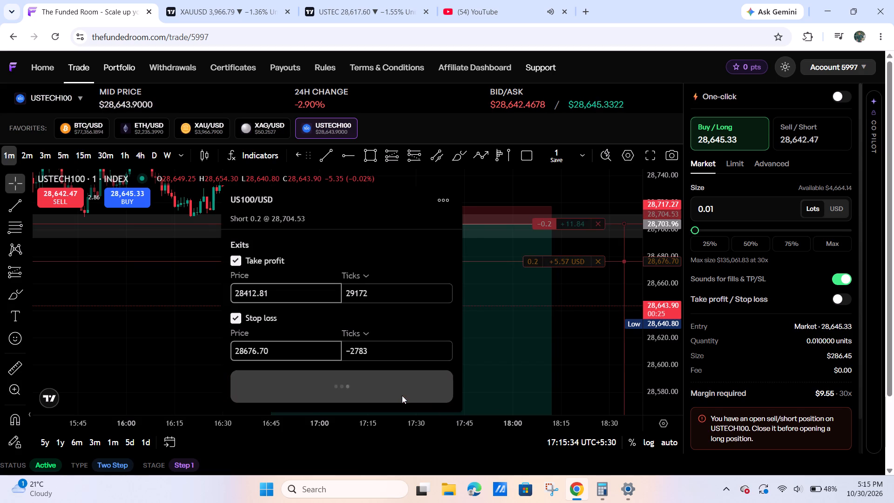
# Switch USTECH100 to the 3-minute timeframe and examine the decline around the short and its stop loss.
pyautogui.moveTo(583, 337); pyautogui.dragTo(565, 332)
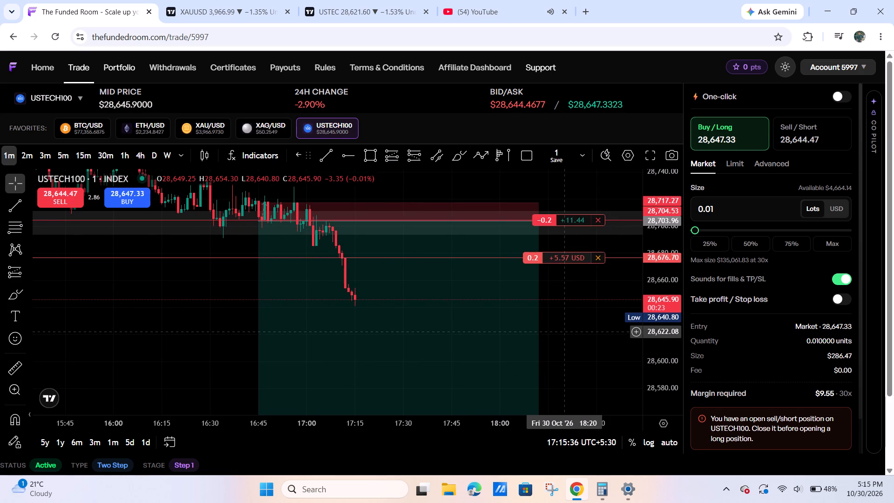
pyautogui.click(47, 160)
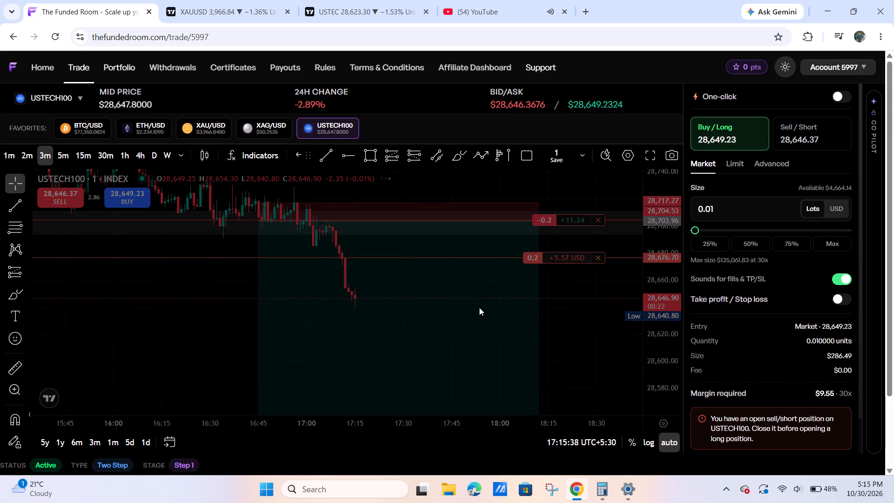
pyautogui.moveTo(612, 238); pyautogui.dragTo(584, 175)
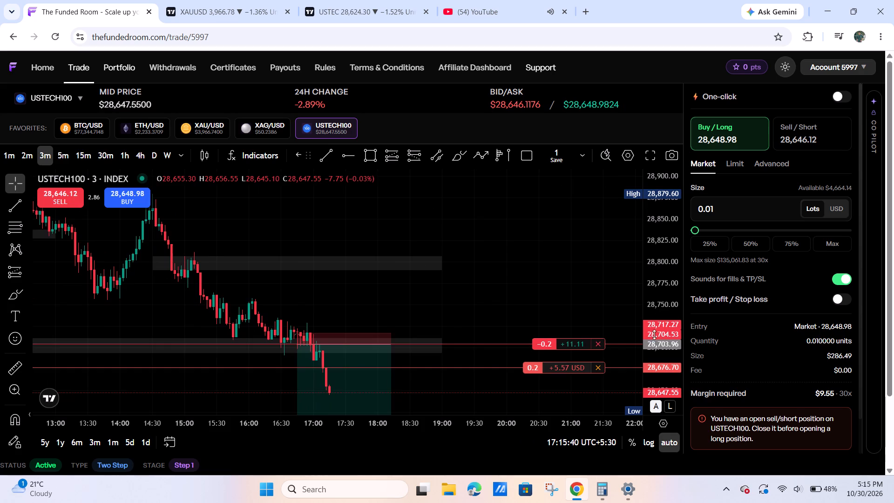
pyautogui.moveTo(653, 338); pyautogui.dragTo(649, 209)
pyautogui.moveTo(553, 300); pyautogui.dragTo(531, 160)
pyautogui.moveTo(487, 371); pyautogui.dragTo(562, 296)
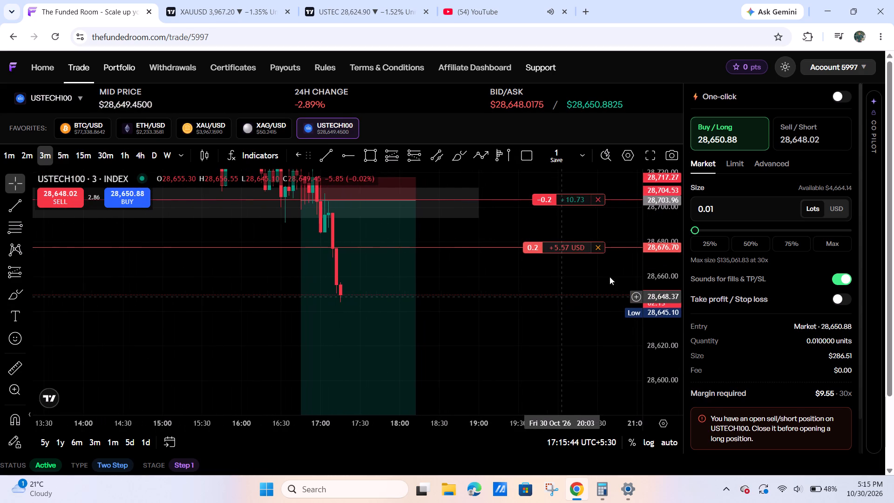
pyautogui.moveTo(651, 216); pyautogui.dragTo(635, 300)
pyautogui.moveTo(590, 305); pyautogui.dragTo(558, 305)
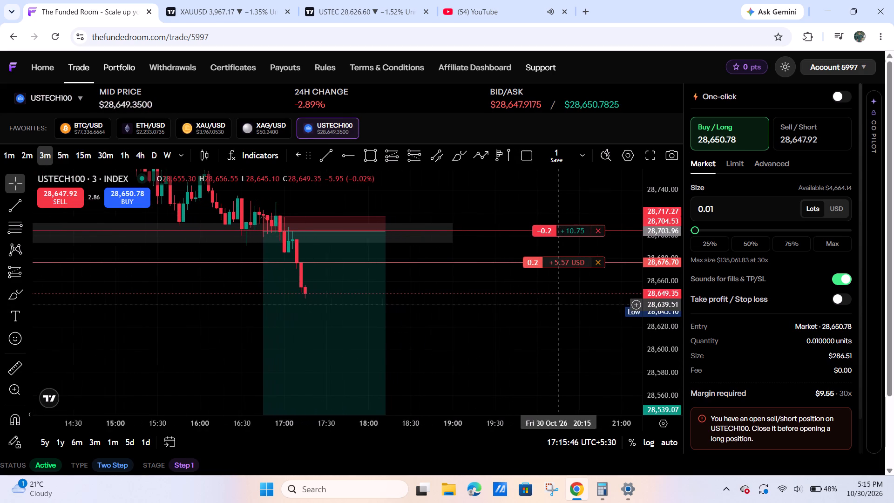
pyautogui.moveTo(535, 307); pyautogui.dragTo(474, 310)
pyautogui.moveTo(474, 310); pyautogui.dragTo(532, 309)
pyautogui.click(645, 244)
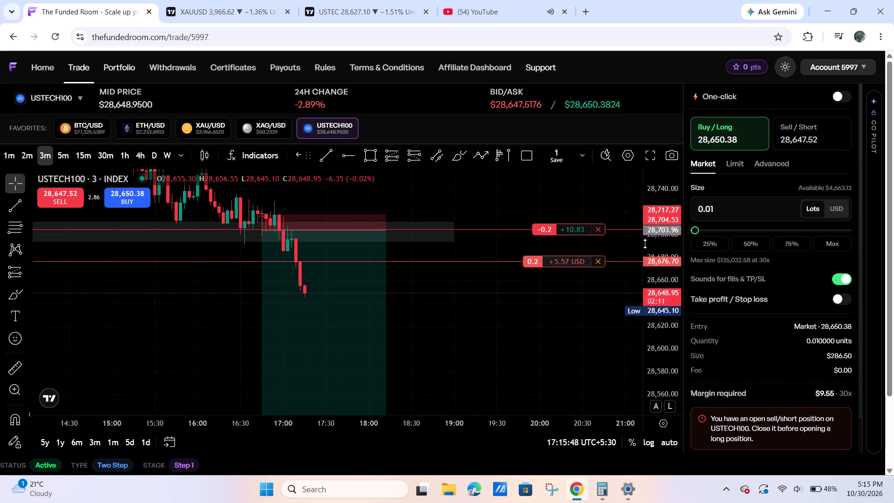
pyautogui.moveTo(640, 256); pyautogui.dragTo(639, 275)
pyautogui.moveTo(577, 351); pyautogui.dragTo(603, 281)
pyautogui.moveTo(603, 281); pyautogui.dragTo(655, 324)
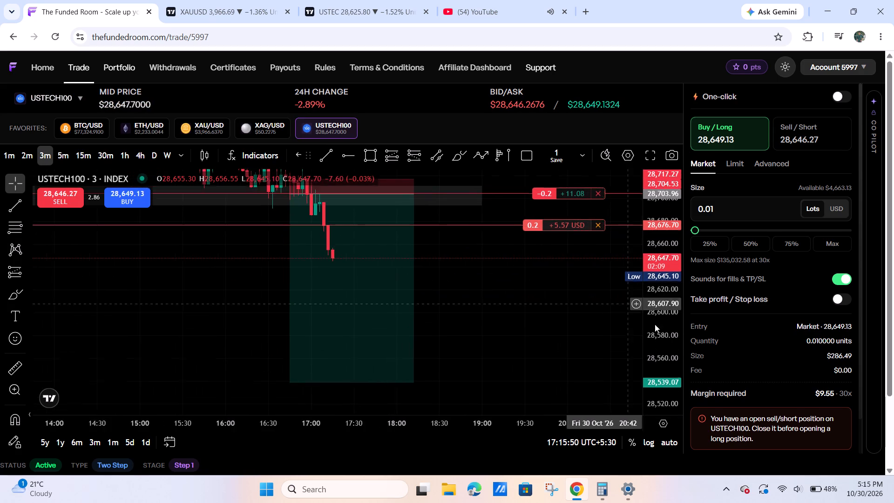
pyautogui.moveTo(655, 324); pyautogui.dragTo(663, 325)
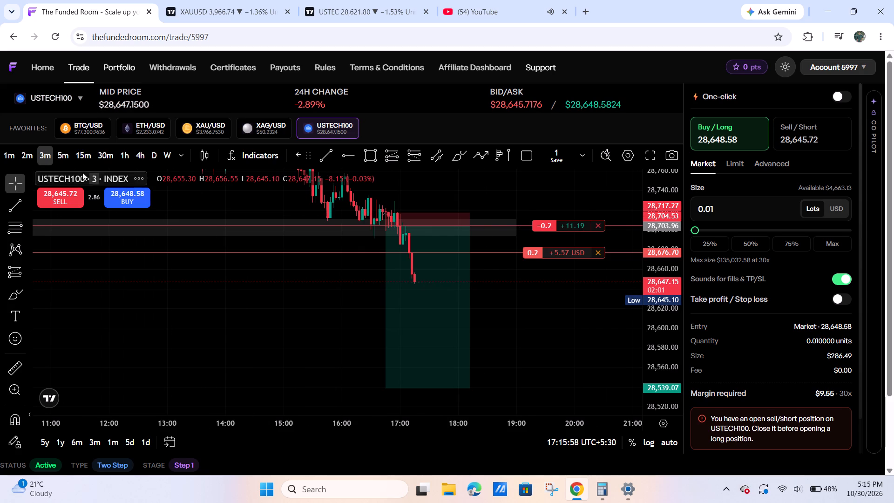
# Switch USTECH100 to the 5-minute timeframe and examine the latest candles against the short position drawing's target area.
pyautogui.click(64, 159)
pyautogui.moveTo(669, 348); pyautogui.dragTo(666, 327)
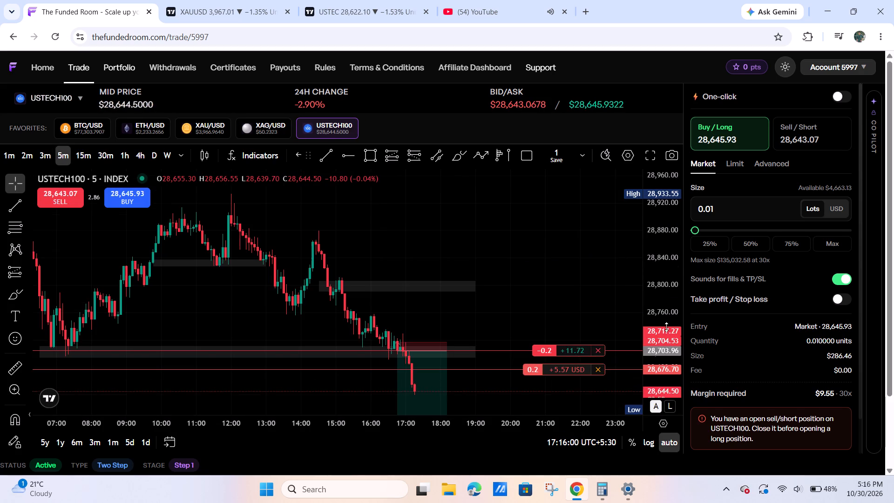
pyautogui.moveTo(666, 327); pyautogui.dragTo(650, 231)
pyautogui.moveTo(547, 346); pyautogui.dragTo(544, 190)
pyautogui.moveTo(554, 337); pyautogui.dragTo(528, 292)
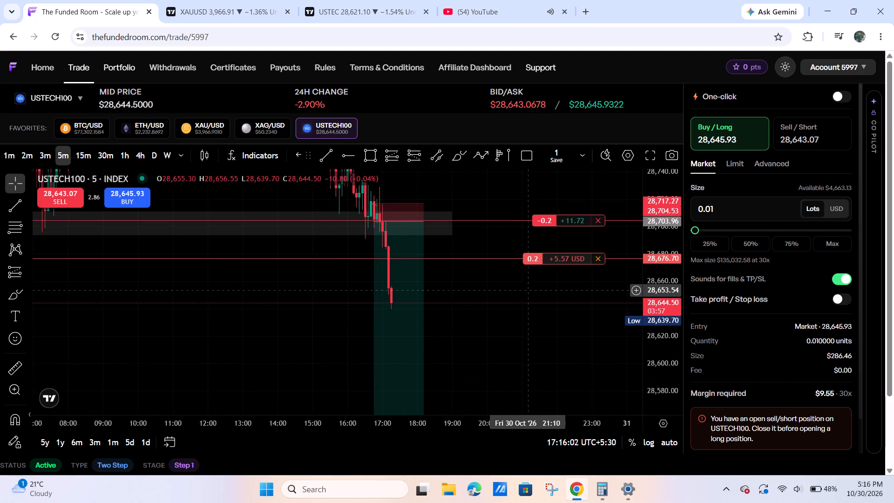
pyautogui.moveTo(528, 292); pyautogui.dragTo(528, 294)
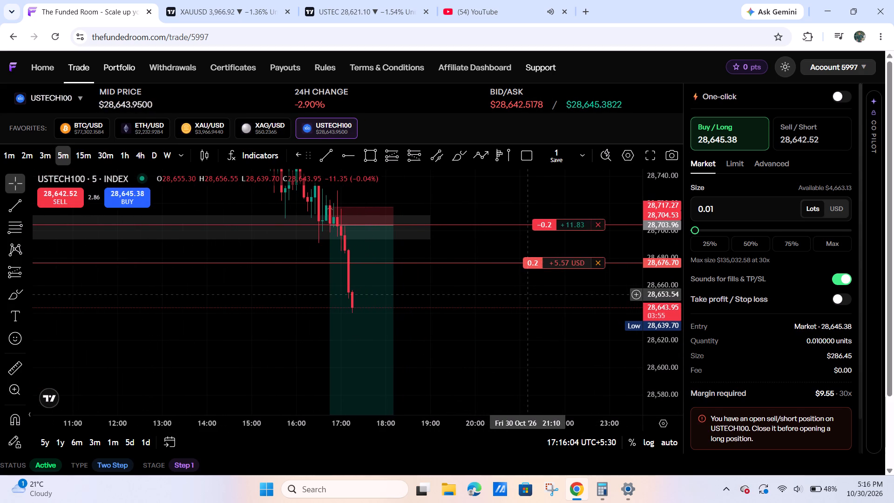
pyautogui.click(528, 294)
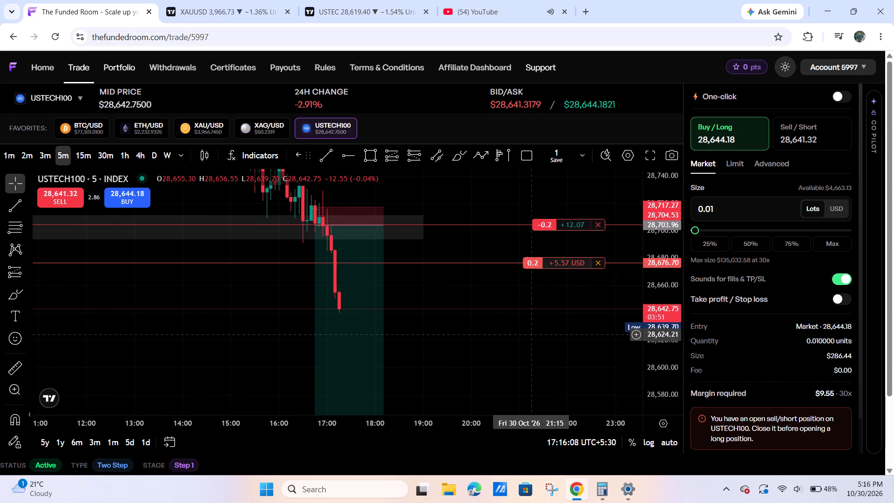
pyautogui.moveTo(572, 327); pyautogui.dragTo(613, 311)
pyautogui.moveTo(660, 275); pyautogui.dragTo(649, 313)
pyautogui.moveTo(511, 315); pyautogui.dragTo(593, 304)
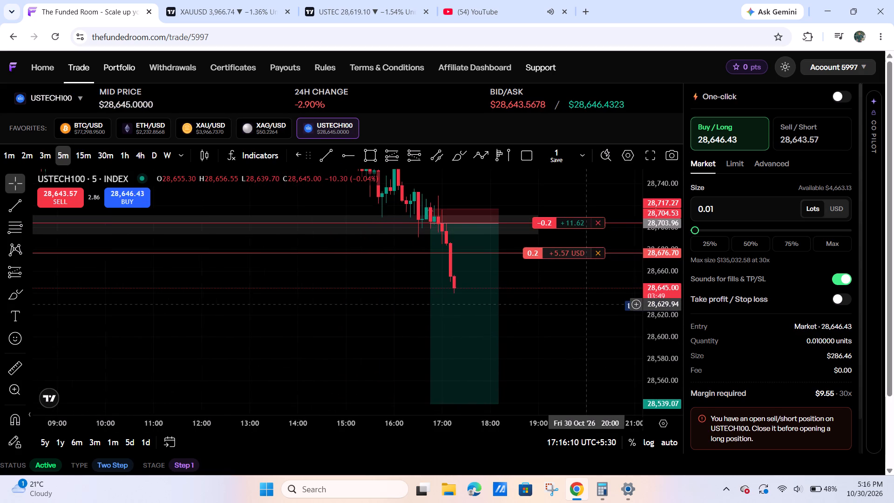
pyautogui.moveTo(593, 304); pyautogui.dragTo(594, 304)
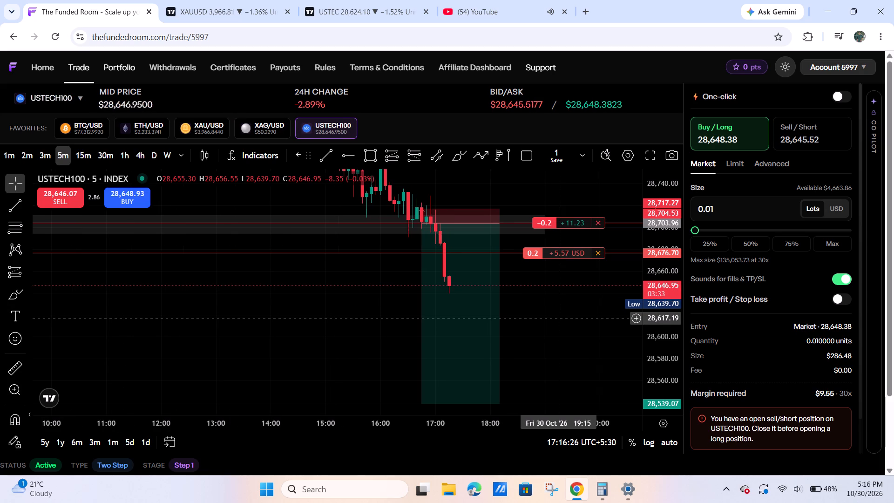
pyautogui.moveTo(653, 322); pyautogui.dragTo(658, 255)
pyautogui.moveTo(610, 282); pyautogui.dragTo(531, 284)
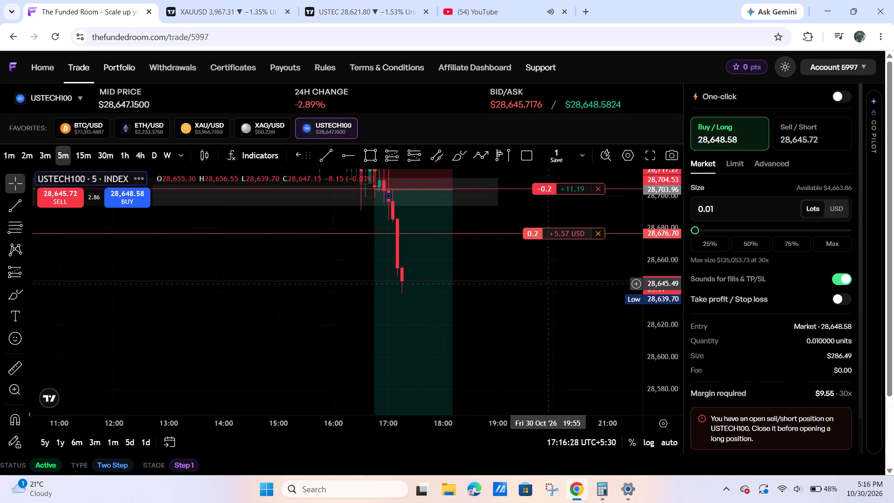
pyautogui.moveTo(531, 284); pyautogui.dragTo(535, 303)
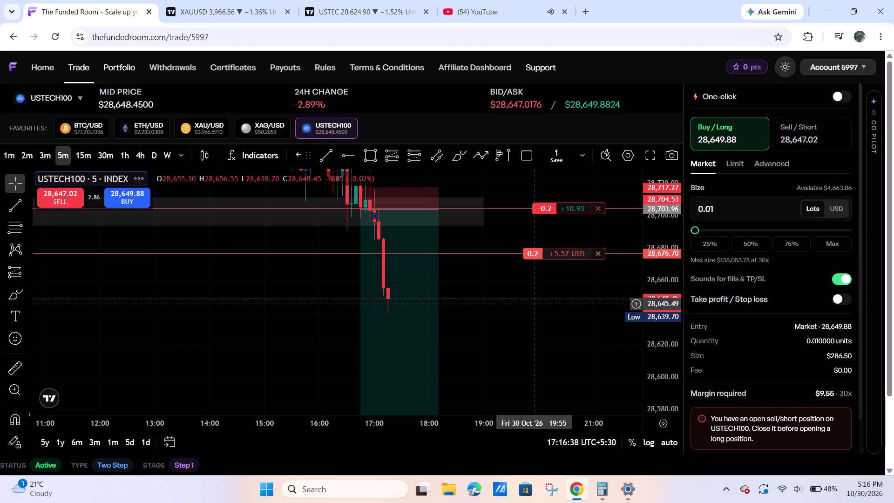
pyautogui.click(483, 357)
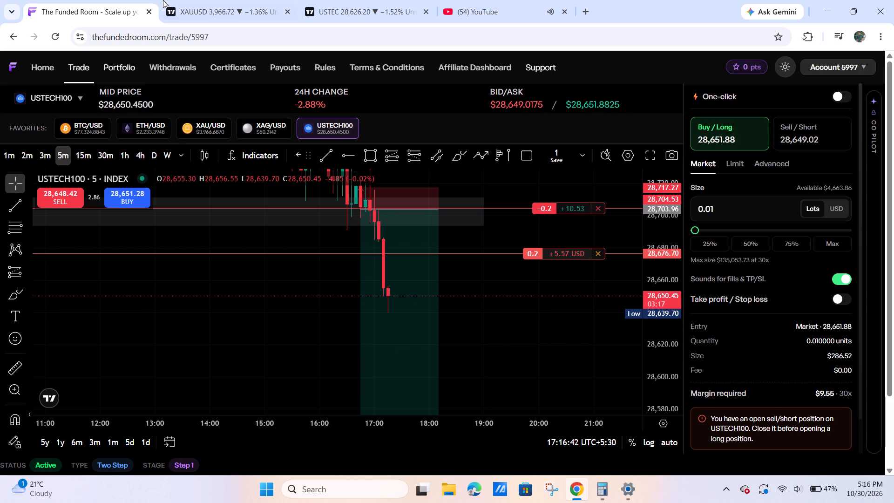
# Go to the USTEC chart in TradingView and examine the latest candles around the grey zones on the 1-hour timeframe.
pyautogui.click(342, 0)
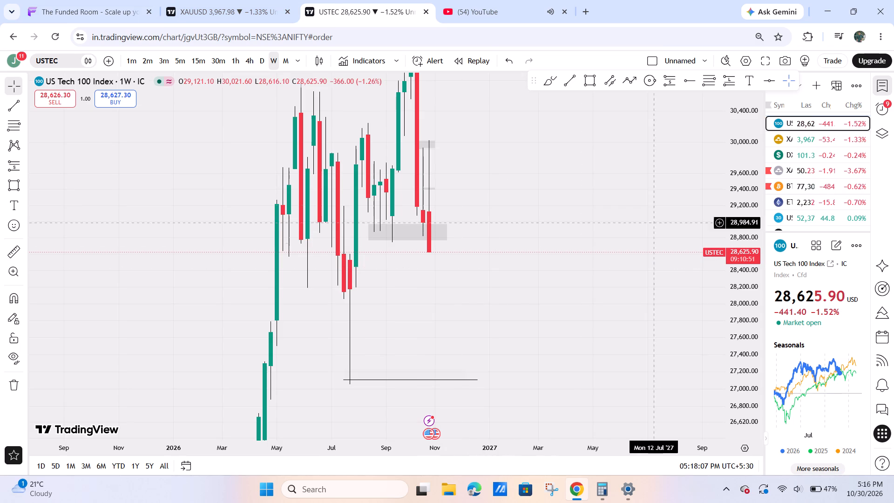
pyautogui.moveTo(751, 153); pyautogui.dragTo(713, 295)
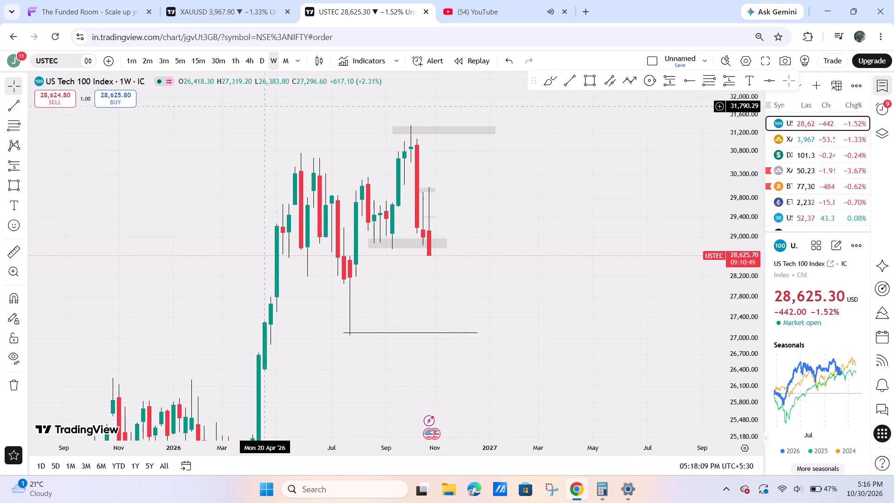
pyautogui.click(232, 58)
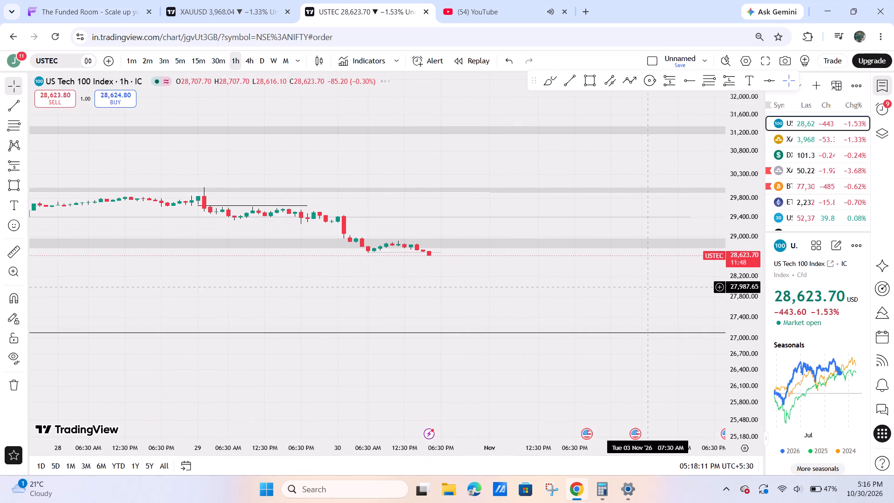
pyautogui.moveTo(732, 375); pyautogui.dragTo(818, 26)
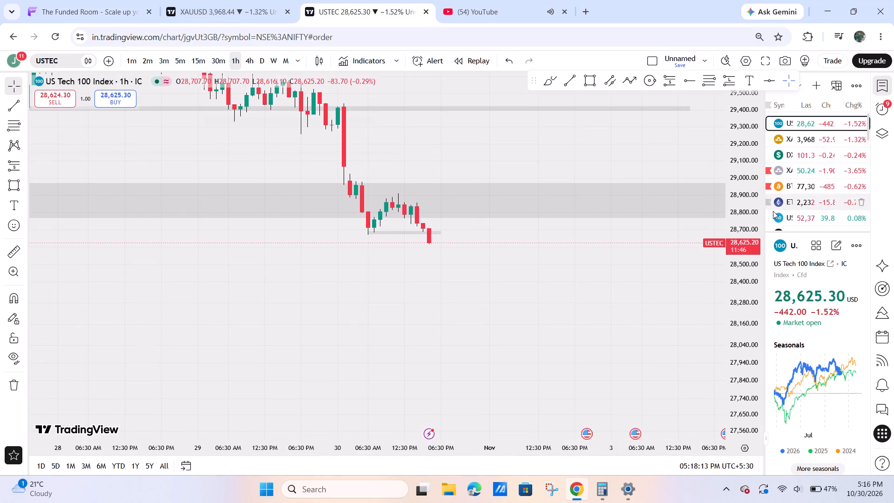
pyautogui.moveTo(752, 268); pyautogui.dragTo(754, 0)
pyautogui.moveTo(494, 231); pyautogui.dragTo(581, 309)
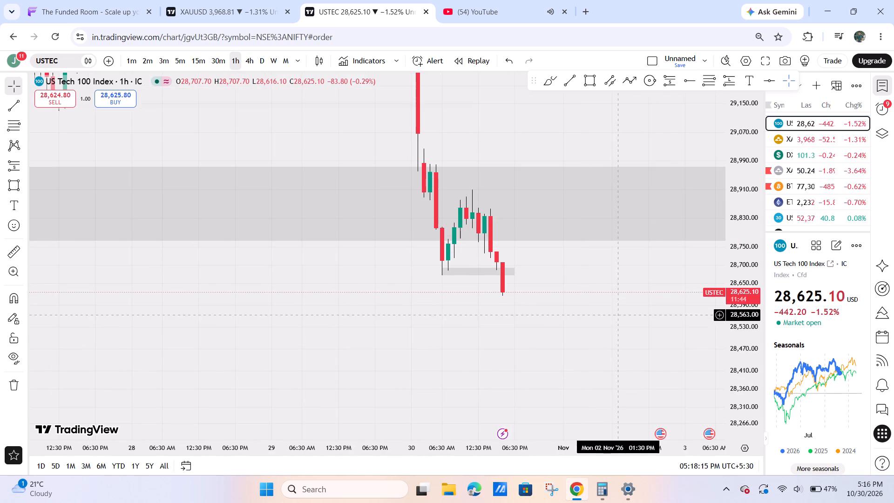
pyautogui.moveTo(750, 371); pyautogui.dragTo(744, 161)
pyautogui.moveTo(647, 272); pyautogui.dragTo(508, 261)
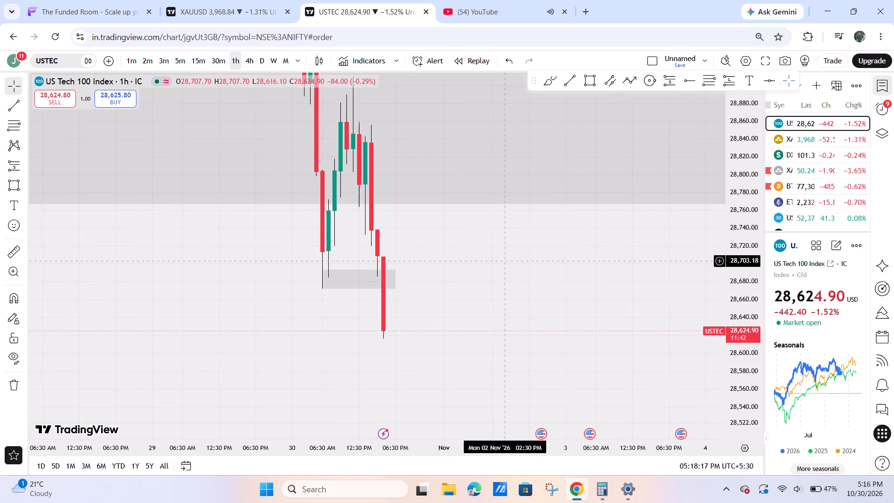
pyautogui.moveTo(746, 211); pyautogui.dragTo(719, 289)
pyautogui.moveTo(650, 290); pyautogui.dragTo(664, 238)
# Switch the USTEC chart to the 15-minute timeframe and examine the drop through the lower grey zone.
pyautogui.click(196, 65)
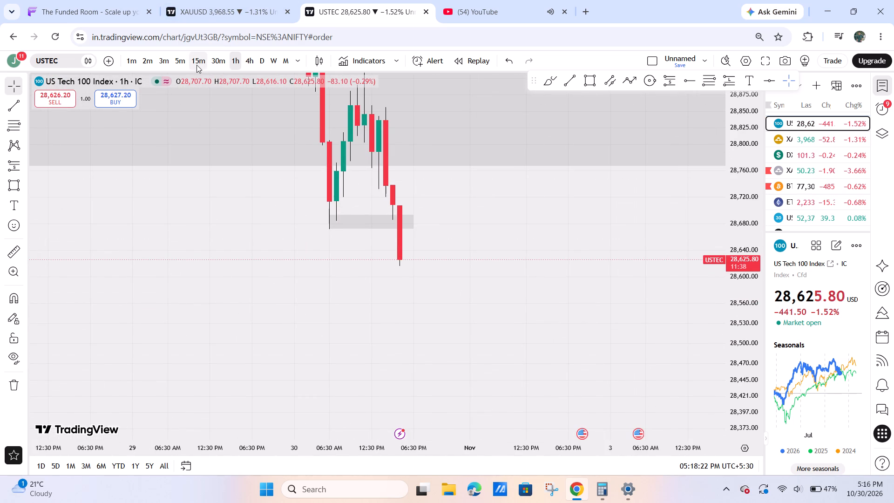
pyautogui.moveTo(594, 263); pyautogui.dragTo(676, 274)
pyautogui.moveTo(735, 354); pyautogui.dragTo(760, 81)
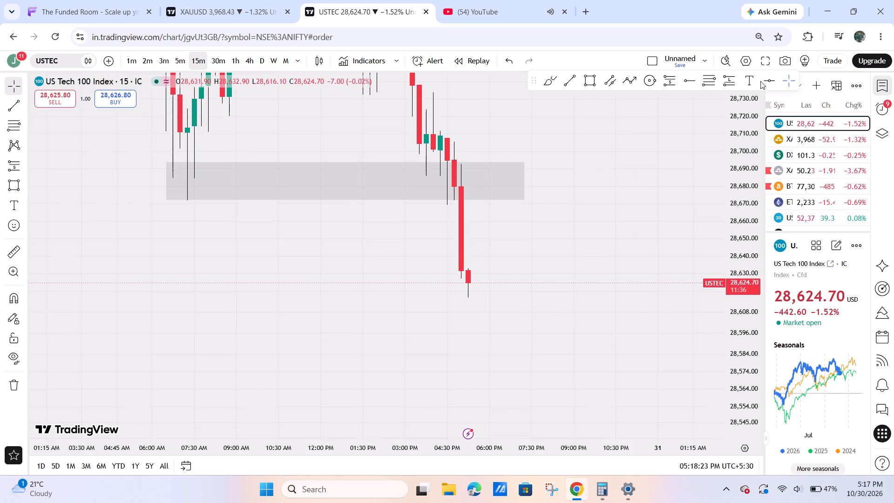
pyautogui.moveTo(760, 81); pyautogui.dragTo(757, 88)
pyautogui.moveTo(627, 181); pyautogui.dragTo(587, 222)
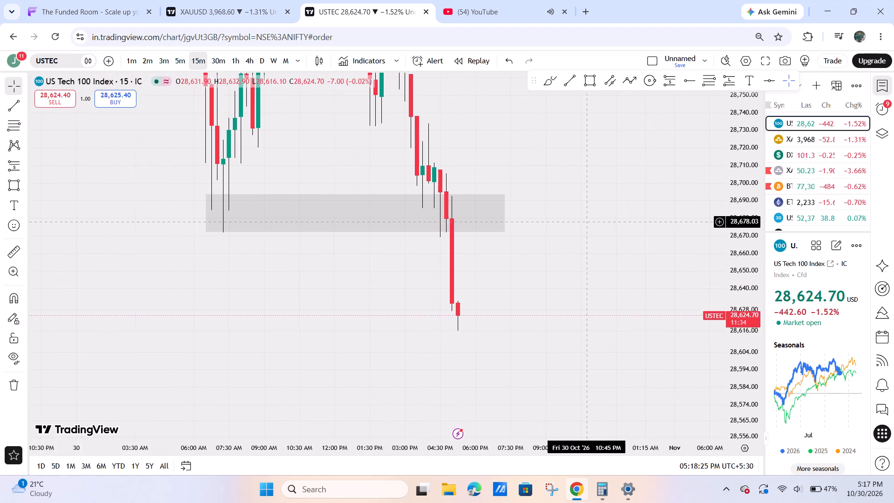
pyautogui.moveTo(745, 166); pyautogui.dragTo(730, 207)
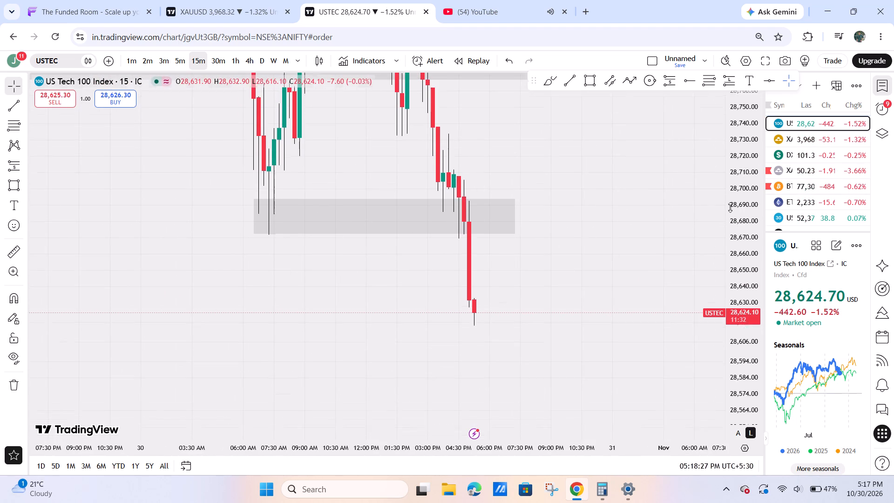
pyautogui.moveTo(730, 207); pyautogui.dragTo(730, 208)
pyautogui.moveTo(608, 262); pyautogui.dragTo(545, 271)
# Measure the USTEC drop from the top of the lower grey zone down to the current price, and clear the measurement.
pyautogui.click(13, 251)
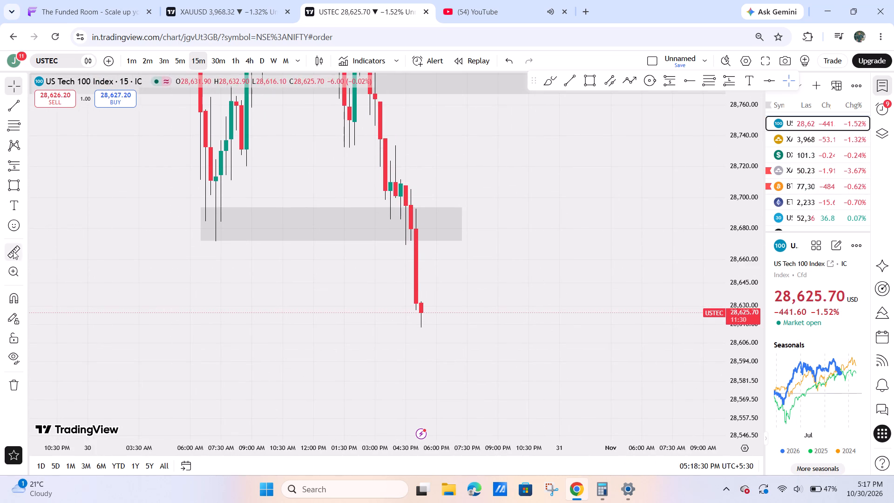
pyautogui.click(424, 210)
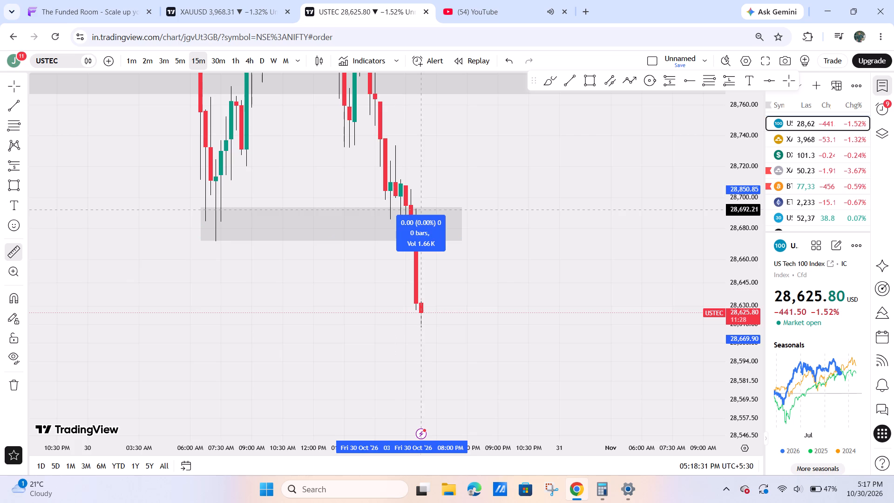
pyautogui.click(484, 311)
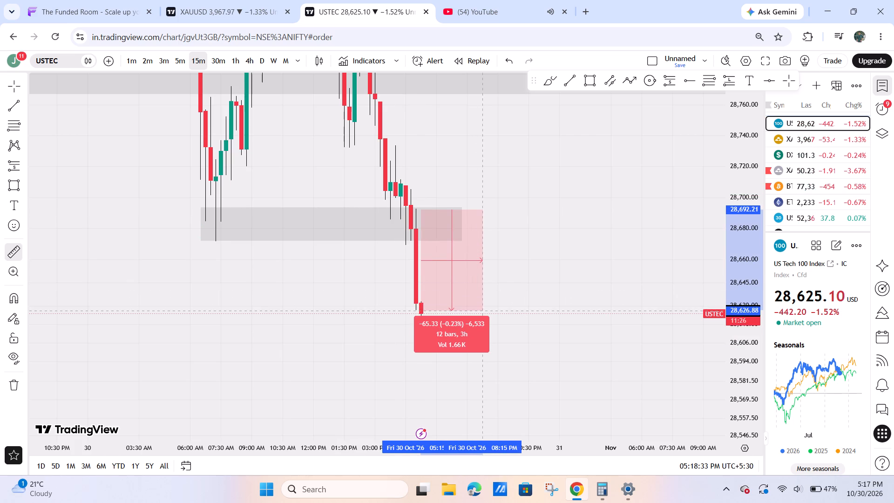
pyautogui.click(569, 335)
pyautogui.moveTo(561, 375); pyautogui.dragTo(530, 379)
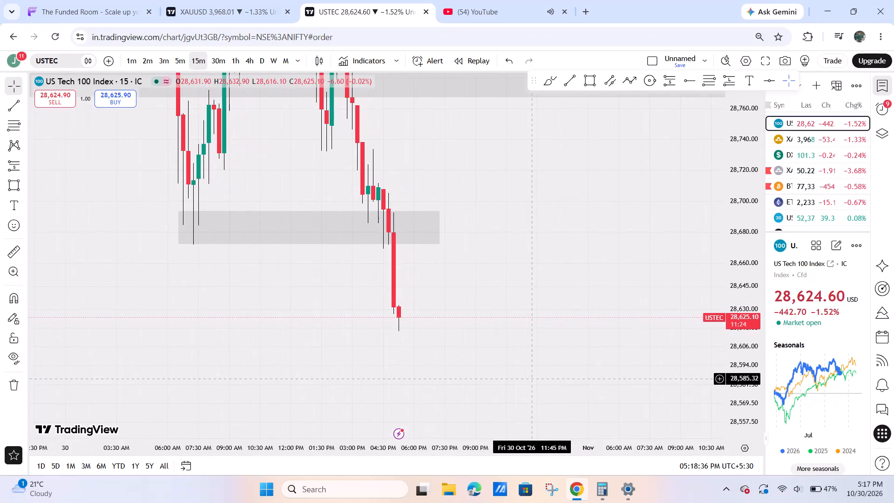
# Return to the USTECH100 chart in The Funded Room and examine the latest 5-minute candles against the short and its stop loss.
pyautogui.click(95, 0)
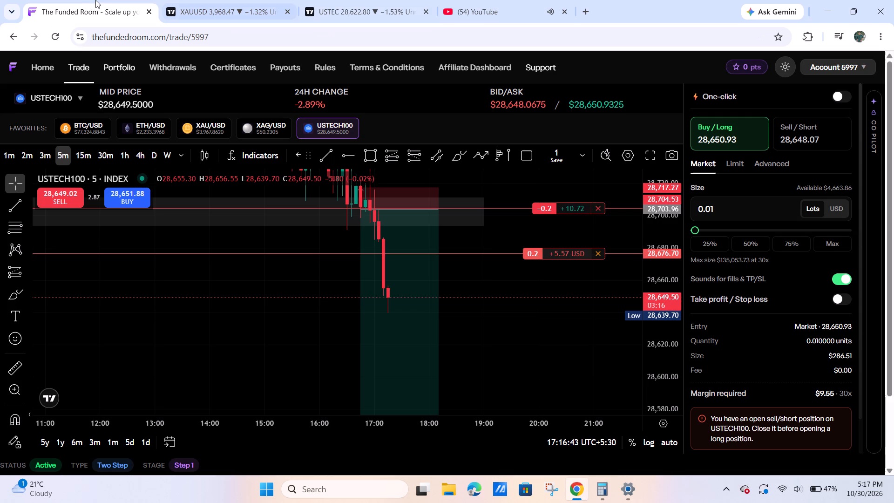
pyautogui.click(541, 275)
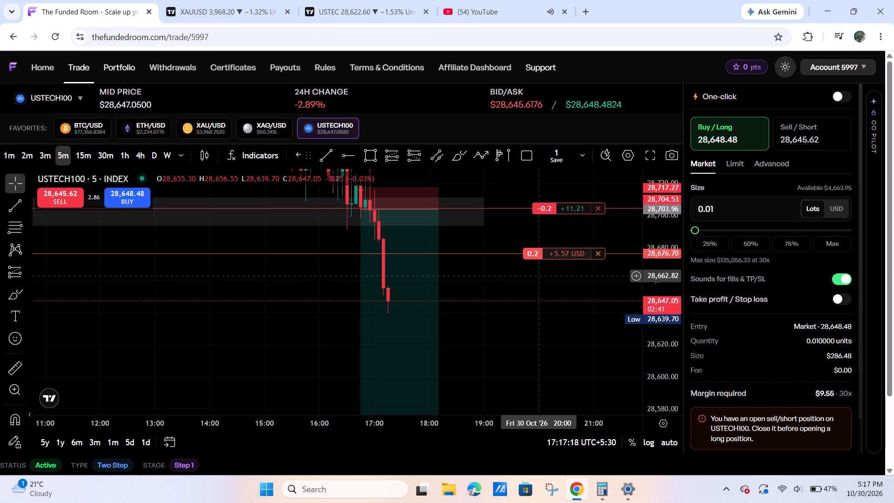
pyautogui.moveTo(512, 303); pyautogui.dragTo(549, 291)
pyautogui.moveTo(670, 223); pyautogui.dragTo(657, 245)
pyautogui.moveTo(588, 292); pyautogui.dragTo(584, 292)
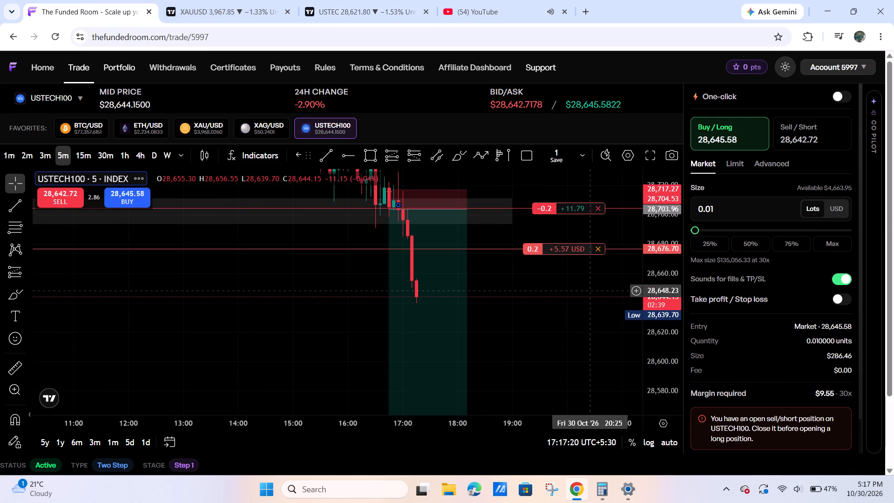
pyautogui.moveTo(584, 292); pyautogui.dragTo(542, 285)
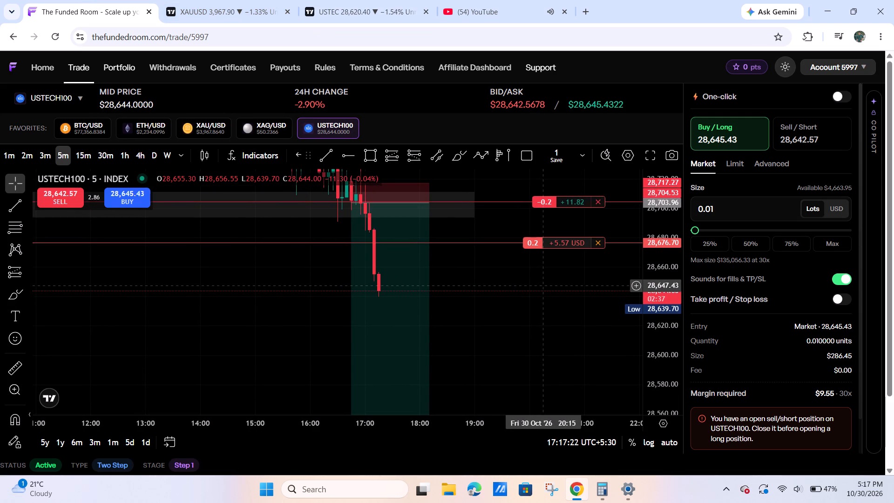
pyautogui.moveTo(542, 285); pyautogui.dragTo(528, 284)
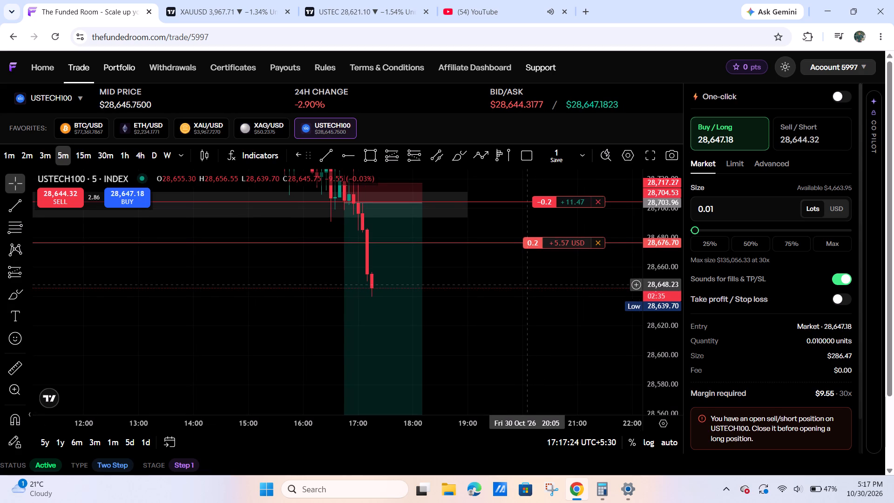